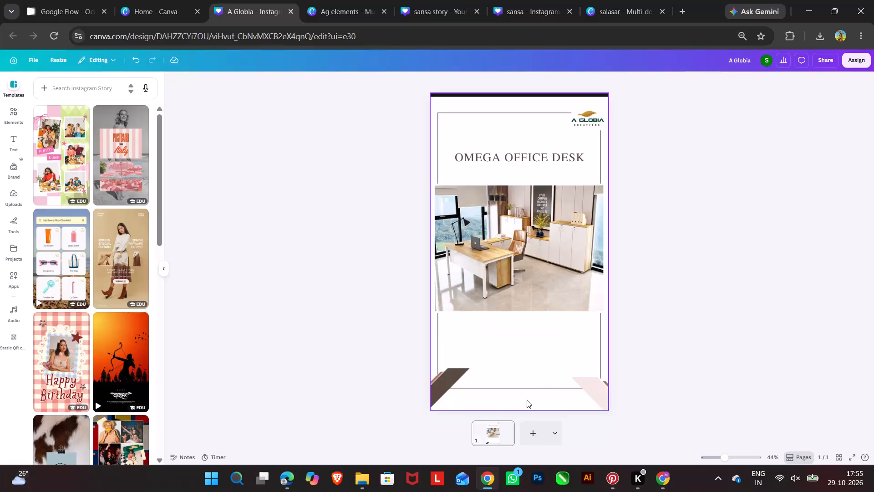
Make the OMEGA OFFICE DESK title above the photo bold.
click(553, 156)
click(459, 82)
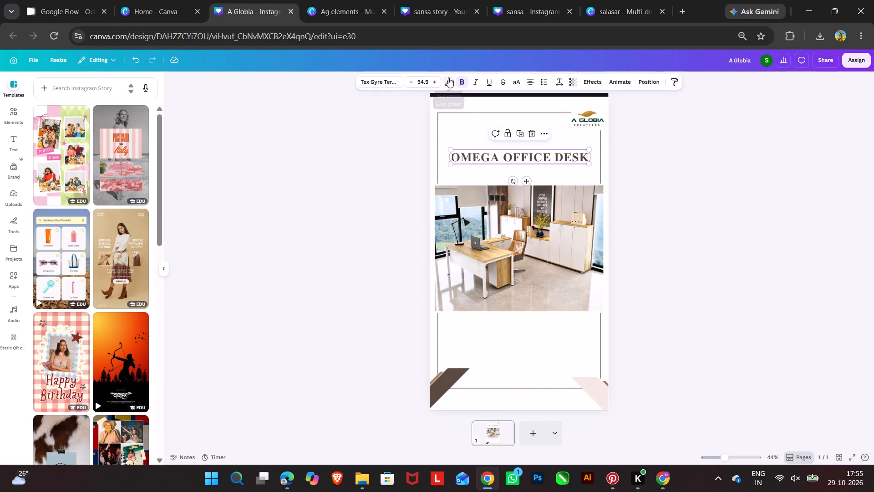
Try green shades on the title text, settling on the custom dark brown colour #564E3C.
click(448, 77)
click(42, 140)
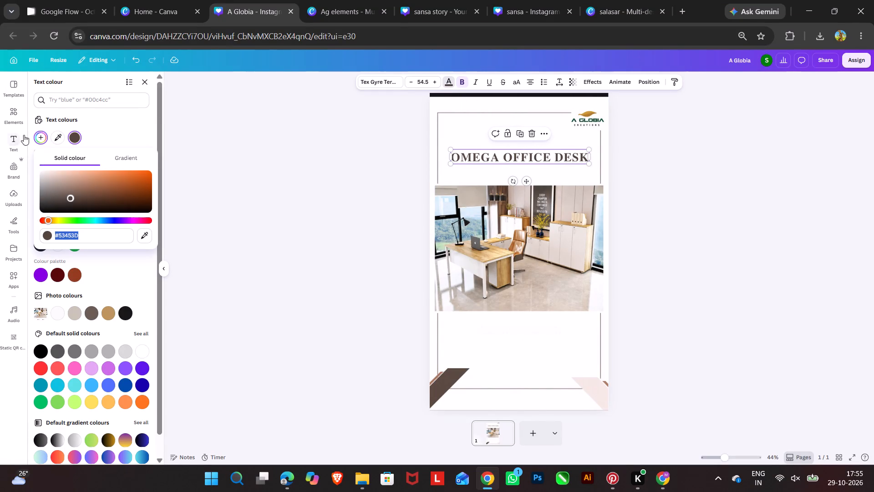
drag(51, 223, 67, 235)
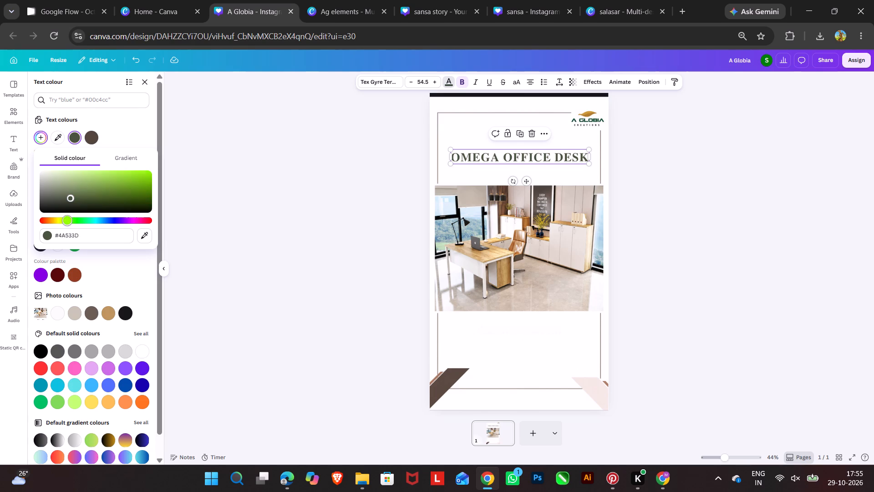
drag(67, 235, 67, 235)
drag(129, 204, 150, 205)
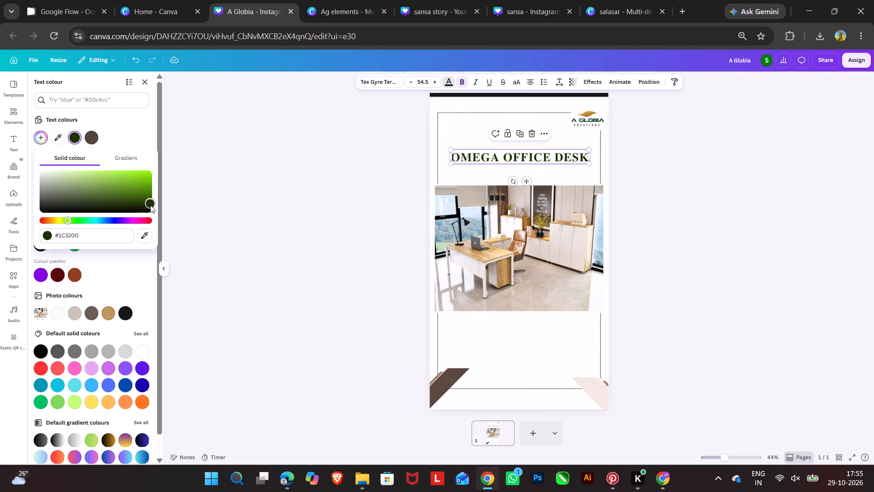
drag(150, 205, 72, 194)
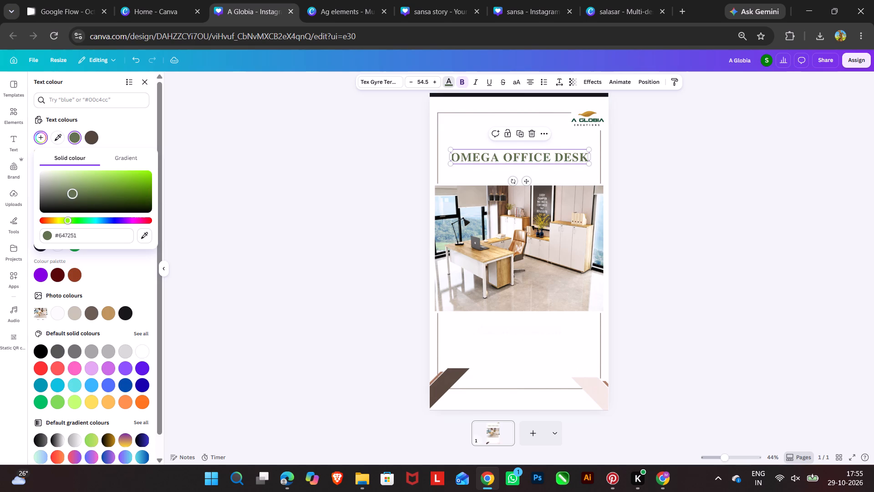
drag(72, 194, 74, 199)
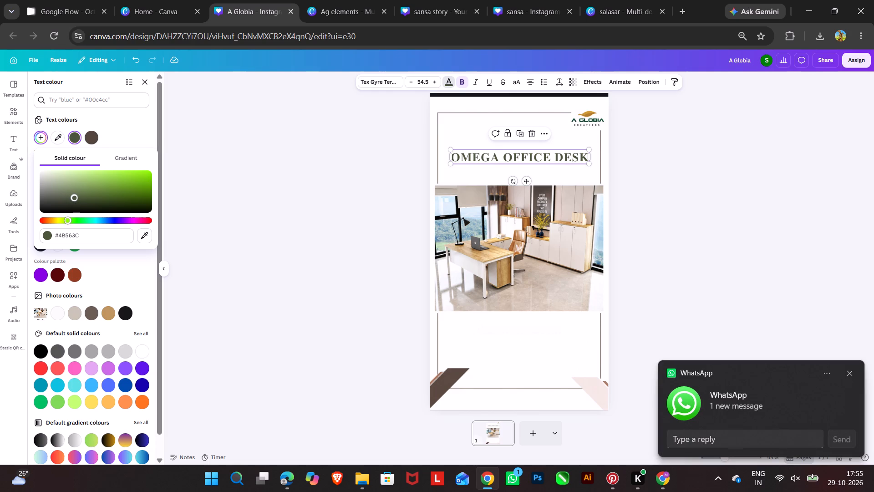
drag(68, 221, 51, 220)
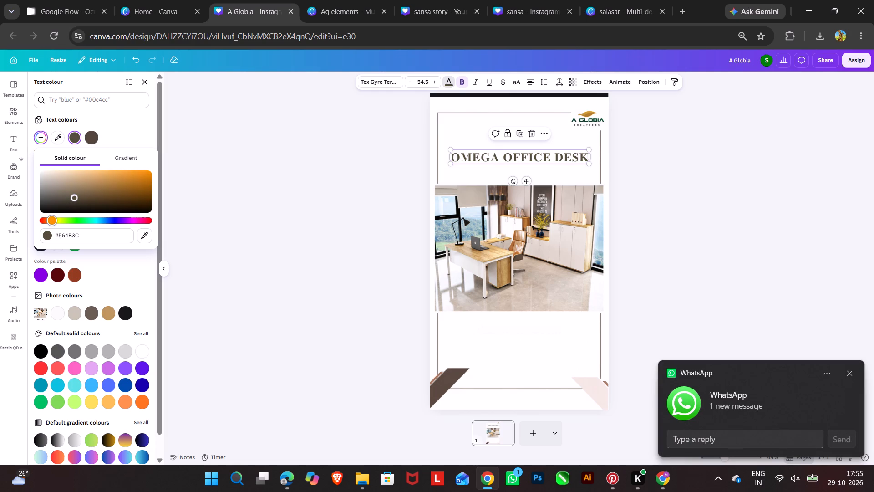
drag(51, 220, 53, 220)
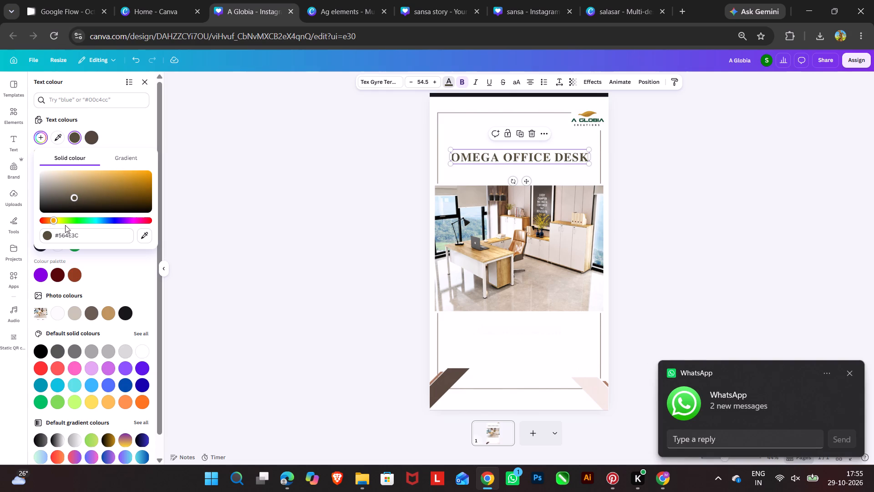
Duplicate the title and place the copy just below the office photo, roughly centred under the original.
click(519, 132)
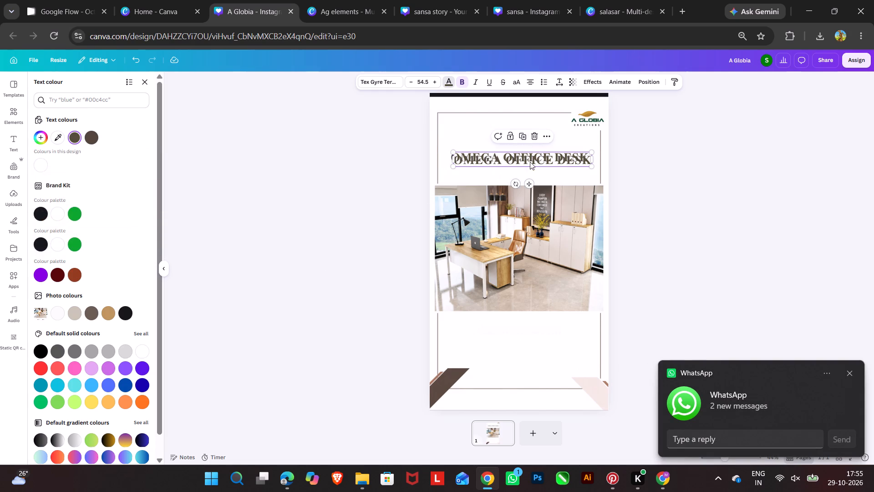
drag(530, 162, 528, 330)
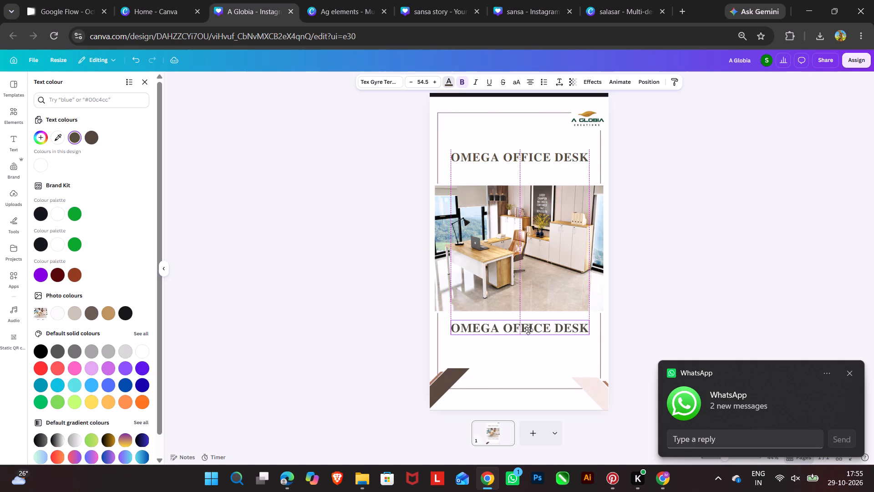
drag(528, 330, 527, 329)
Align the upper OMEGA OFFICE DESK title to the horizontal centre of the page.
right_click(524, 154)
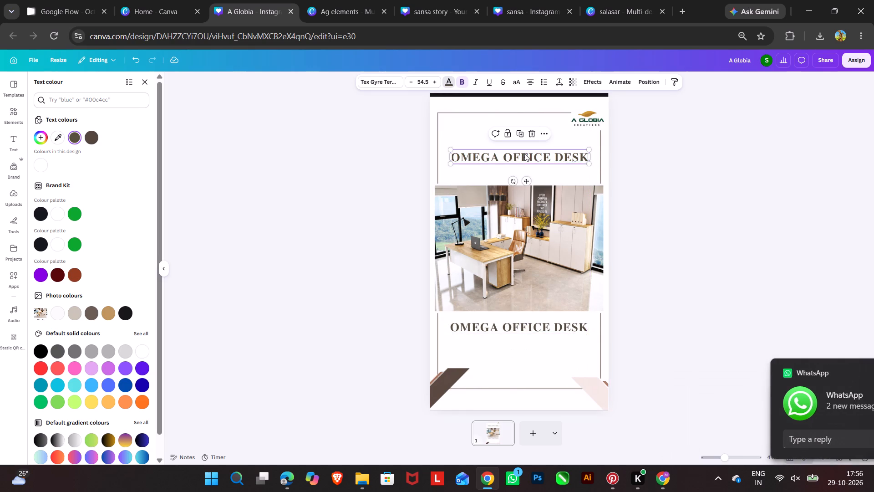
click(560, 244)
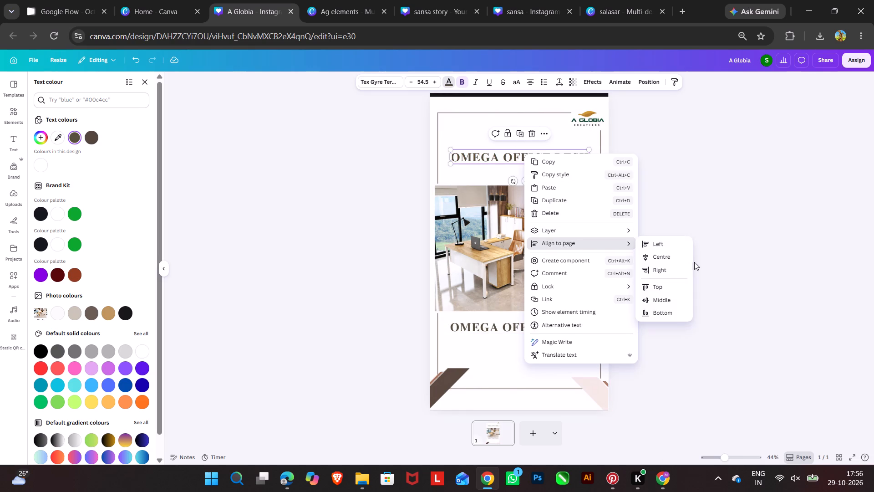
click(678, 260)
click(701, 235)
Remove the bold formatting from the duplicated text below the photo.
click(554, 328)
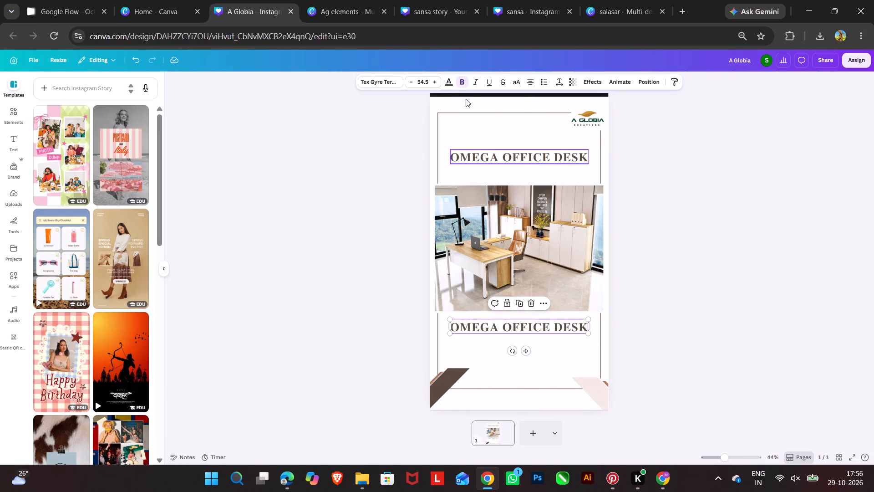
click(463, 79)
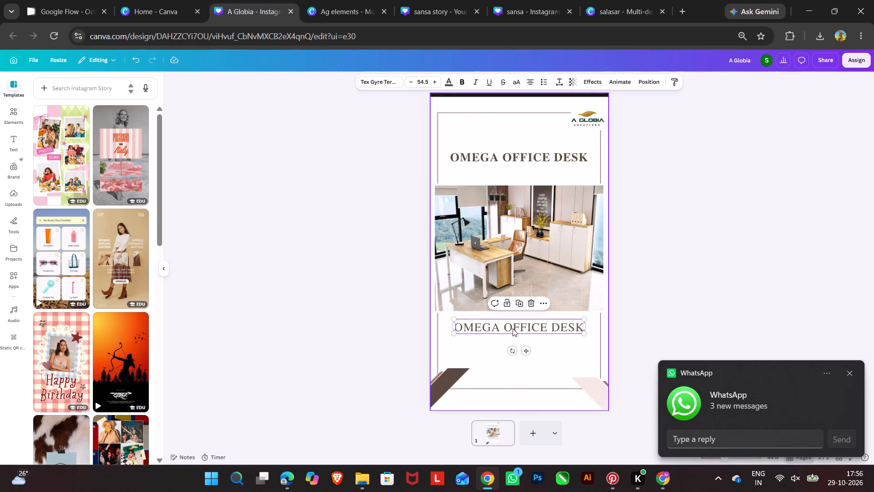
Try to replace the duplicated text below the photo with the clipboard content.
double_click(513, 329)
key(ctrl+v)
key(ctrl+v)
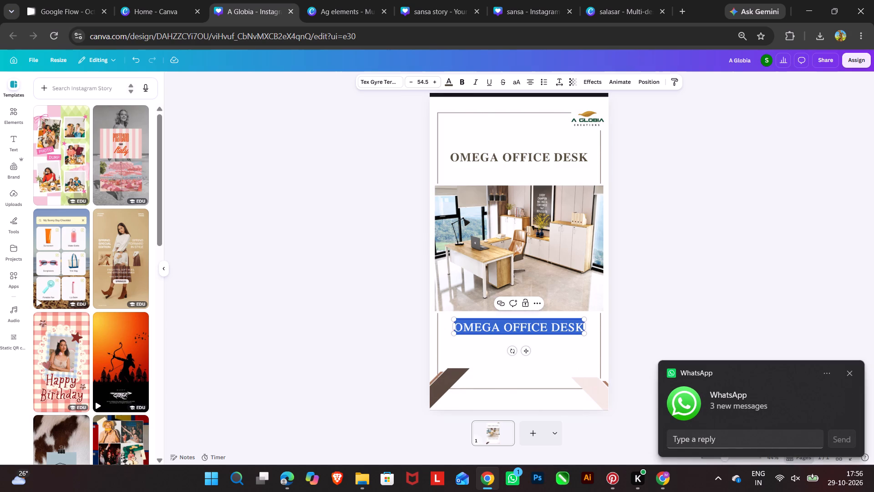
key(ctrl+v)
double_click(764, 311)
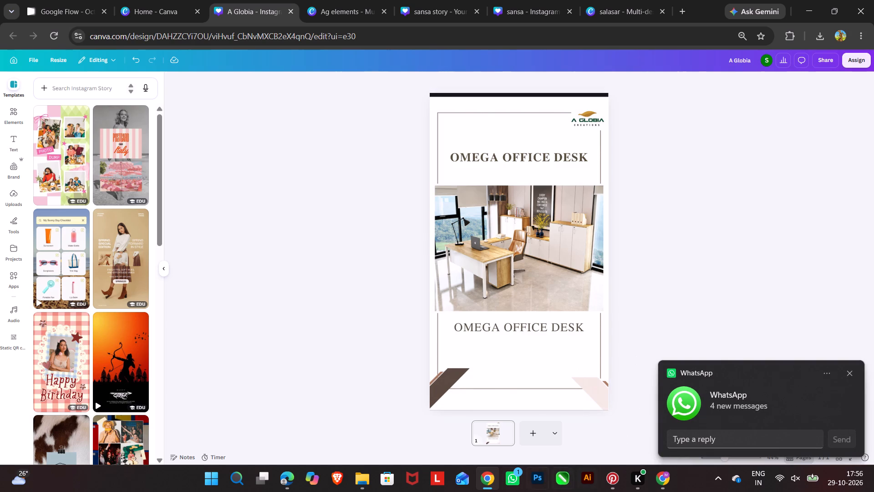
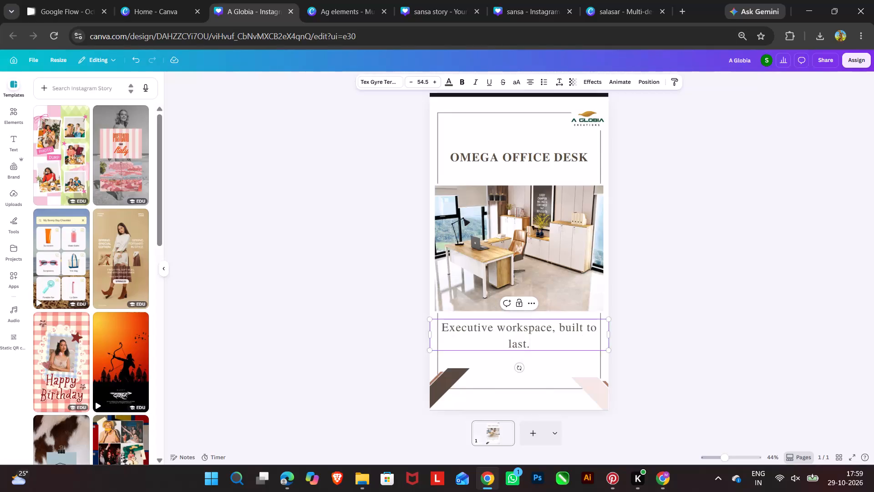
Narrow the tagline's text box below the photo to fit the text, with the second line reading "built to last.".
drag(611, 336, 574, 340)
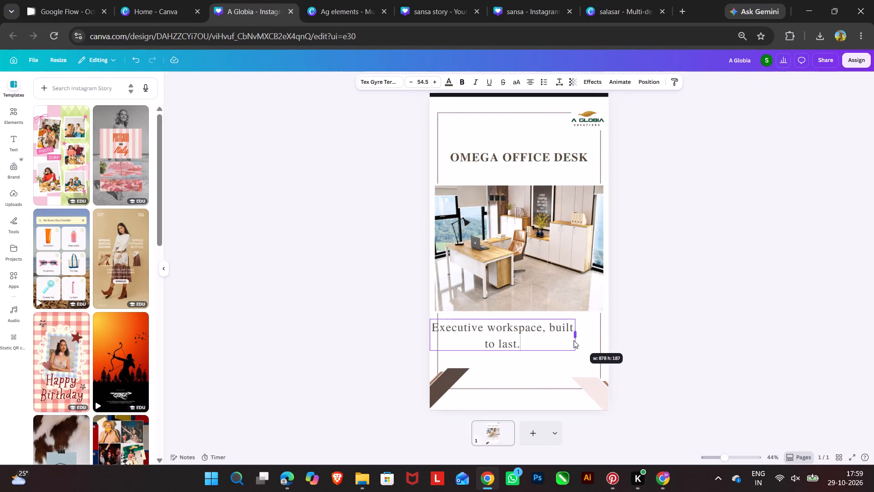
drag(574, 340, 559, 346)
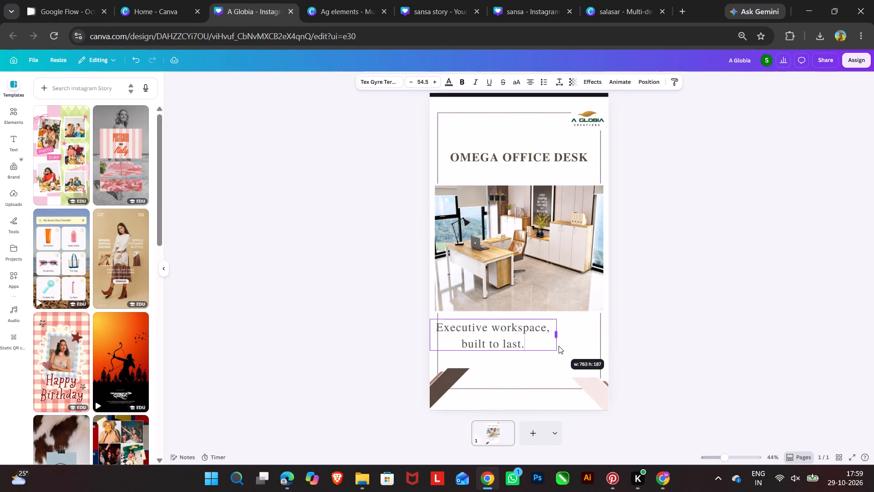
drag(559, 346, 547, 350)
double_click(376, 332)
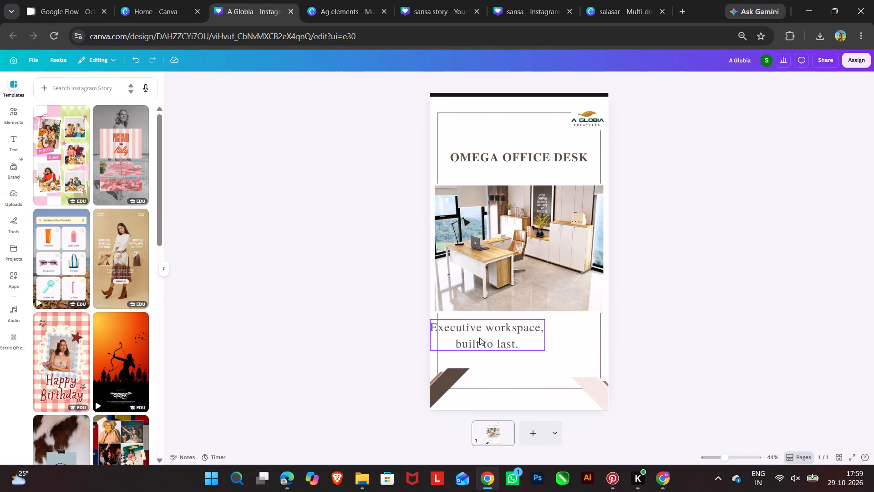
Move the "Executive workspace, built to last." tagline horizontally to roughly the centre of the page below the photo.
drag(479, 338, 508, 338)
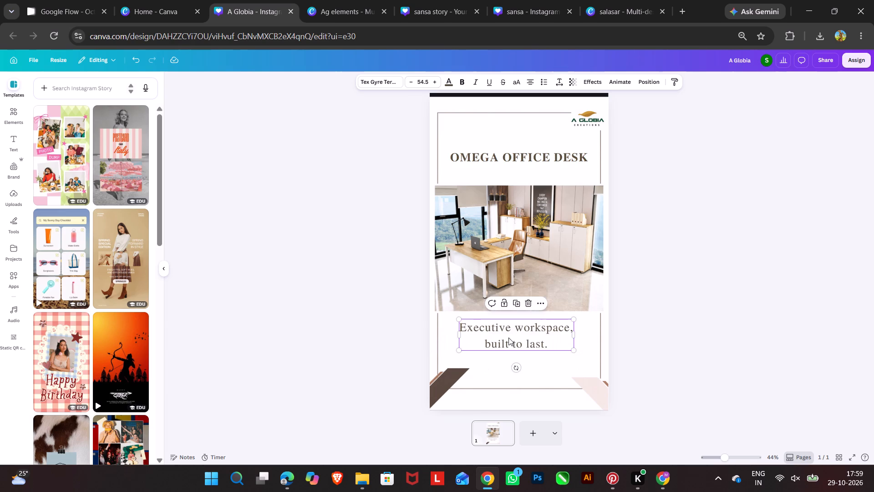
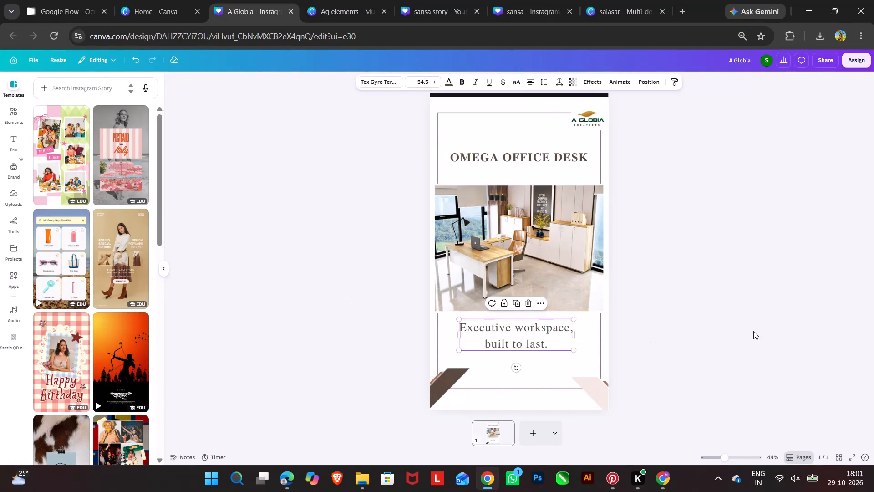
Tighten the line spacing of the two-line tagline below the photo.
click(763, 325)
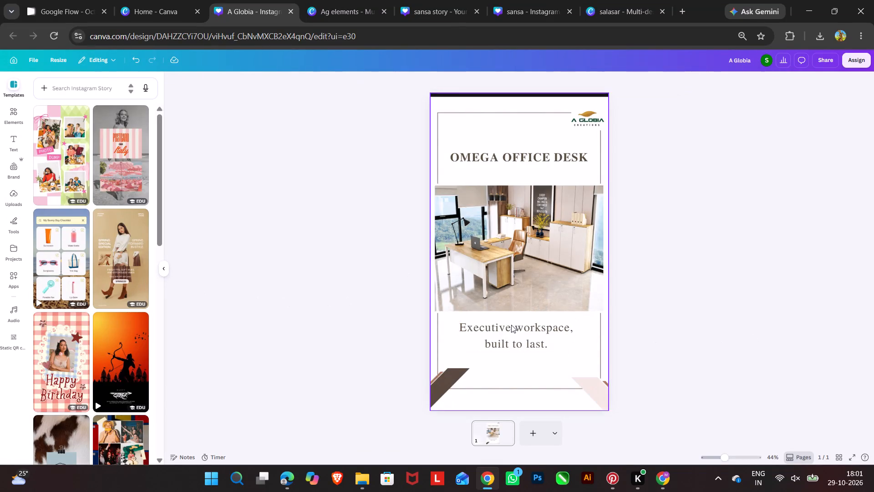
click(511, 325)
click(565, 81)
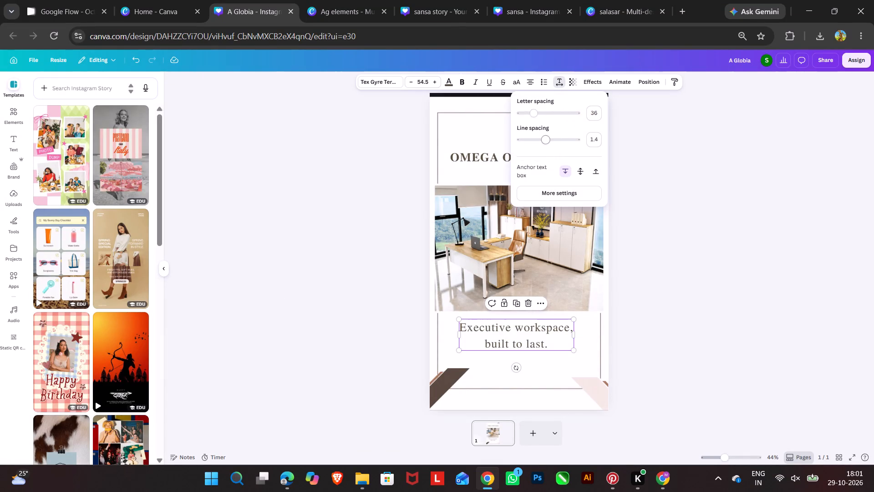
drag(549, 137, 537, 143)
triple_click(666, 227)
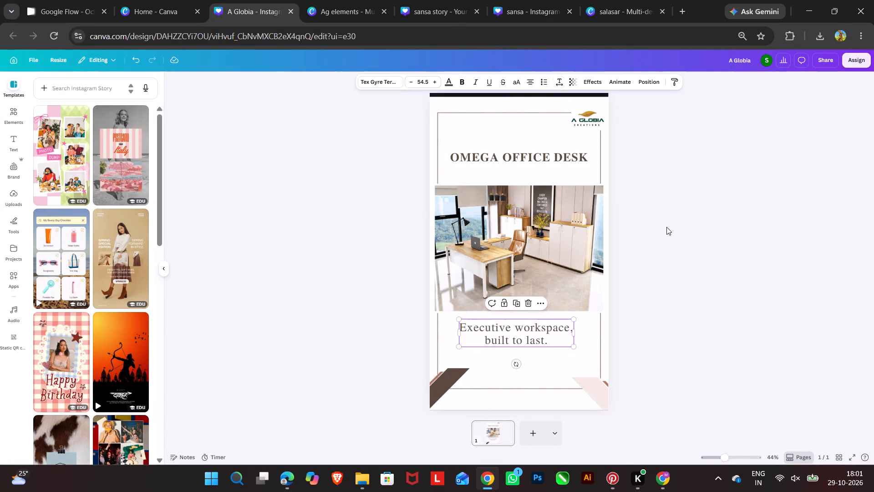
Enlarge the tagline to a font size of about 67 and position it between the frame lines below the photo.
click(541, 331)
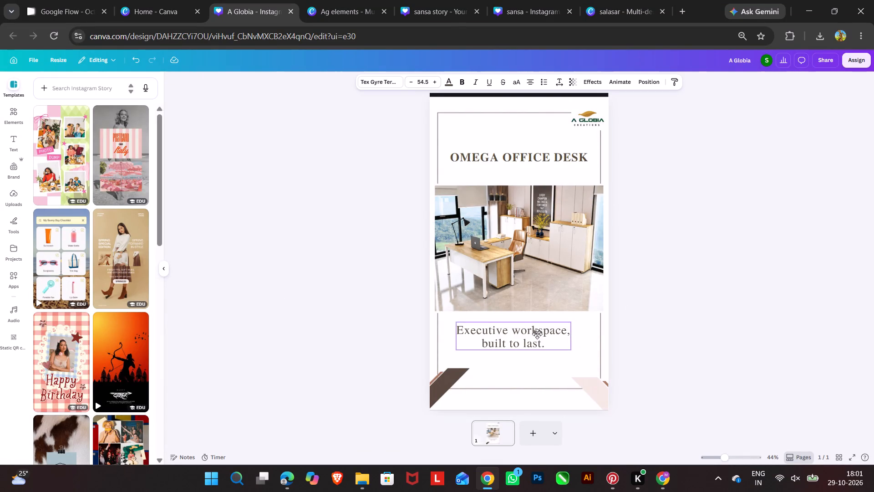
drag(567, 349, 584, 360)
drag(456, 353, 450, 357)
click(591, 359)
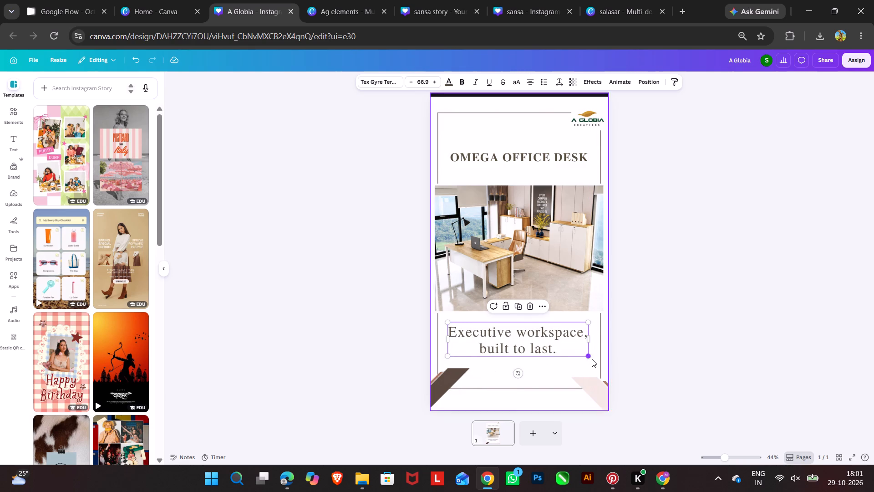
double_click(686, 323)
Narrow the title's text box above the photo so it wraps as "OMEGA" over "OFFICE DESK".
click(512, 154)
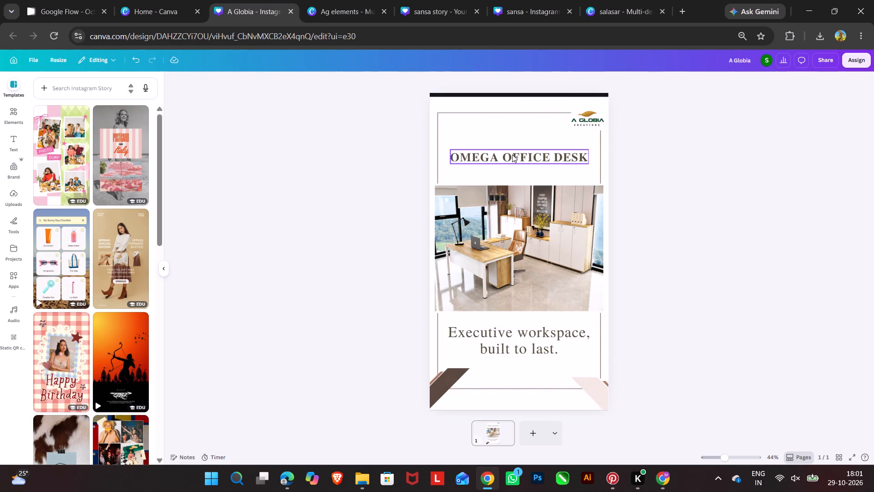
drag(591, 157, 586, 158)
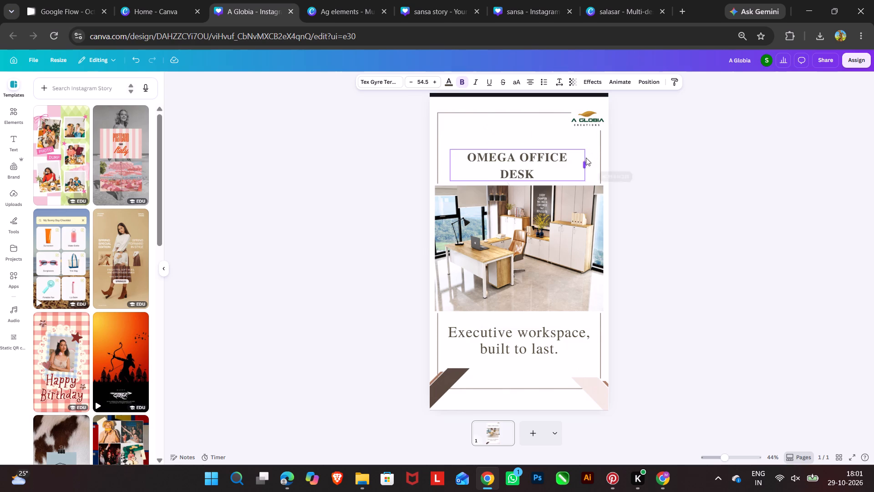
drag(586, 158, 551, 163)
Open the letter and line spacing settings for the two-line OMEGA OFFICE DESK title.
click(553, 87)
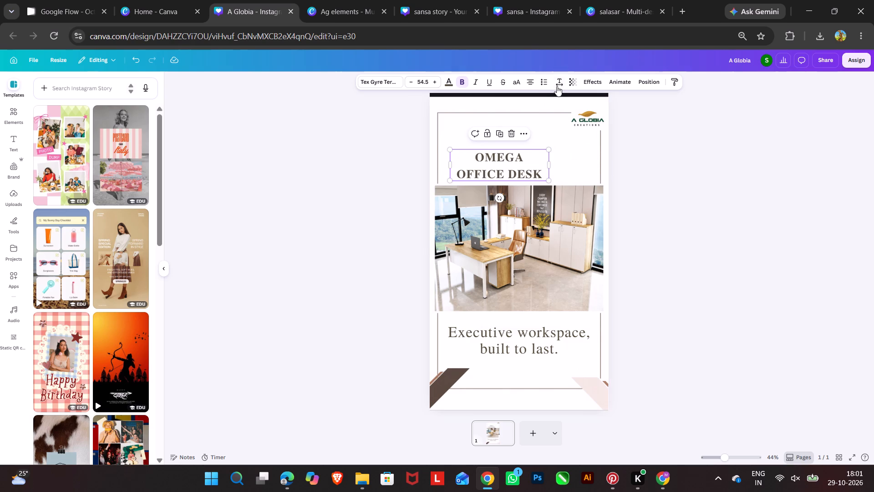
Tighten the line spacing of the OMEGA OFFICE DESK title.
click(559, 85)
drag(545, 140, 541, 140)
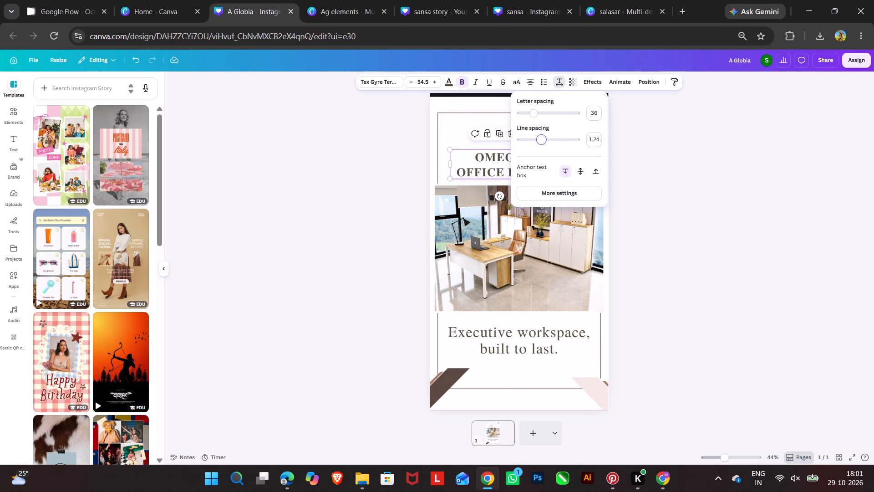
drag(541, 140, 535, 142)
double_click(645, 155)
Enlarge the OMEGA OFFICE DESK title to about font size 78.8 and place it just above the photo.
click(526, 161)
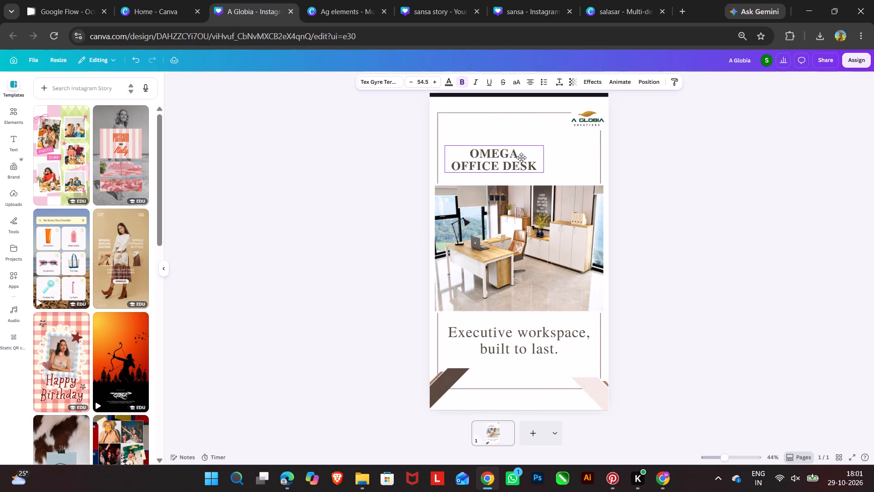
drag(548, 146, 590, 141)
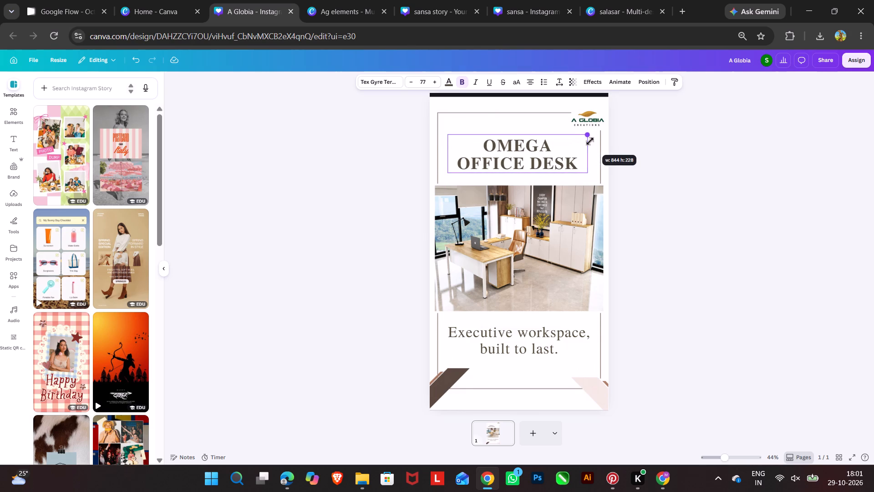
drag(590, 141, 593, 141)
drag(519, 155, 519, 156)
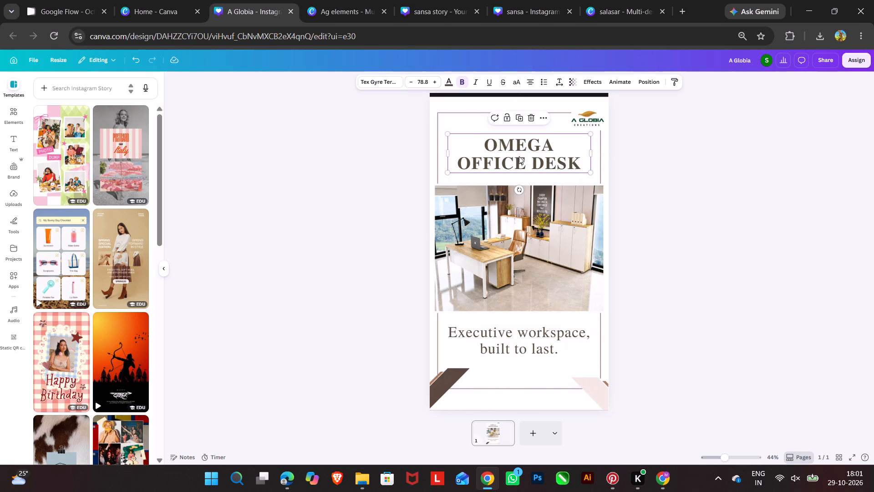
drag(519, 156, 520, 166)
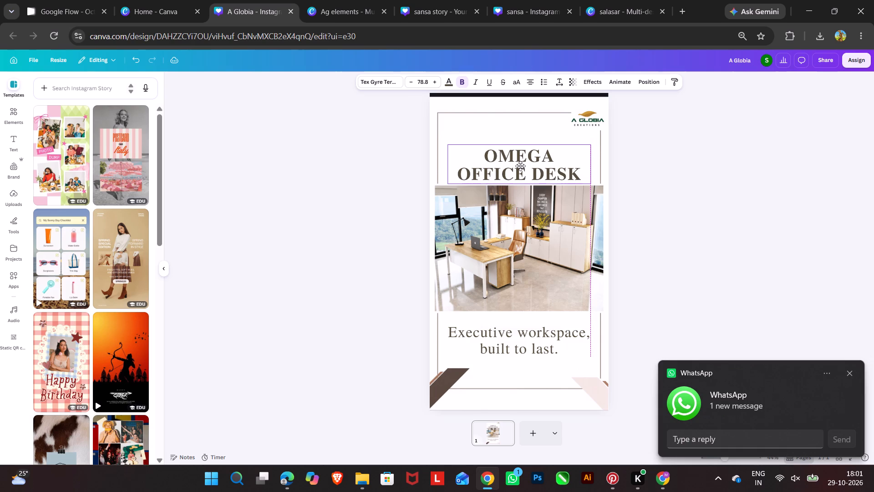
drag(520, 166, 520, 164)
click(520, 164)
double_click(653, 165)
Brush over the A Globia Creations logo in the background image with brush size 16 and erase it.
click(584, 119)
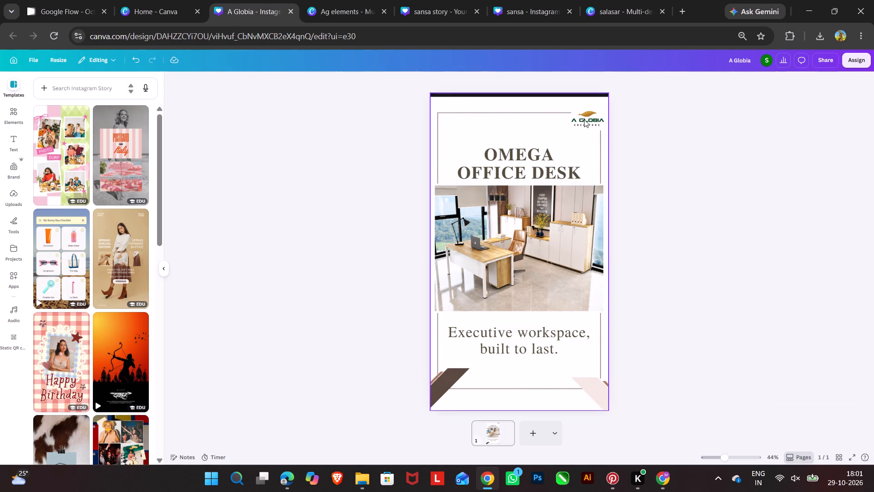
click(375, 77)
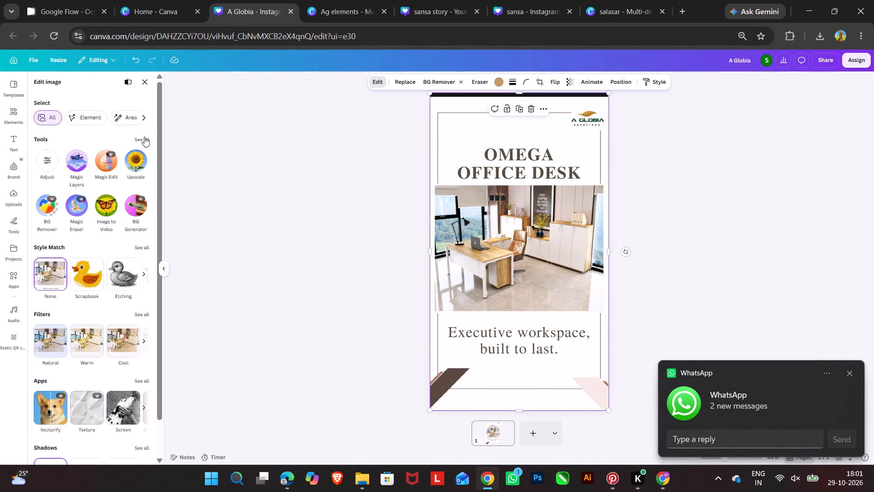
click(147, 143)
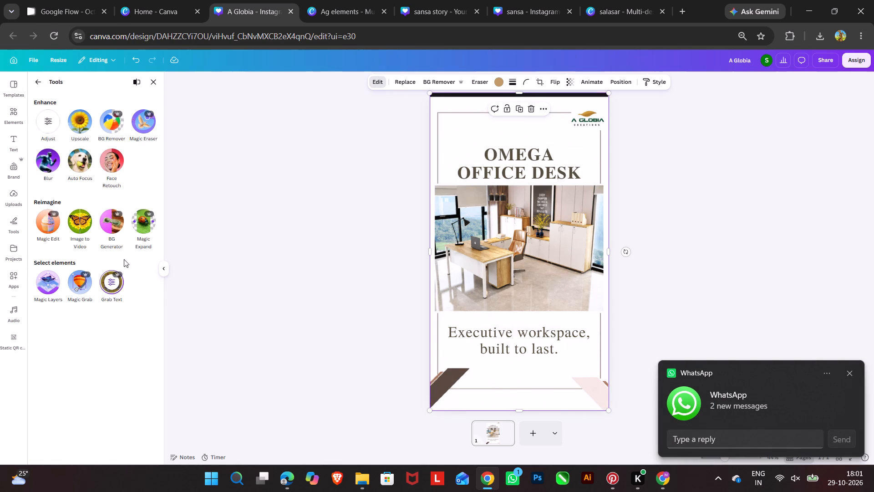
click(40, 83)
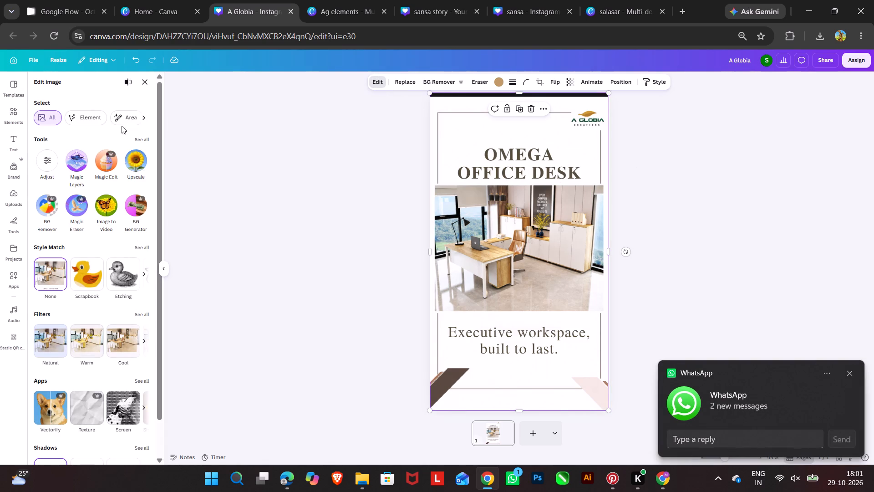
click(126, 119)
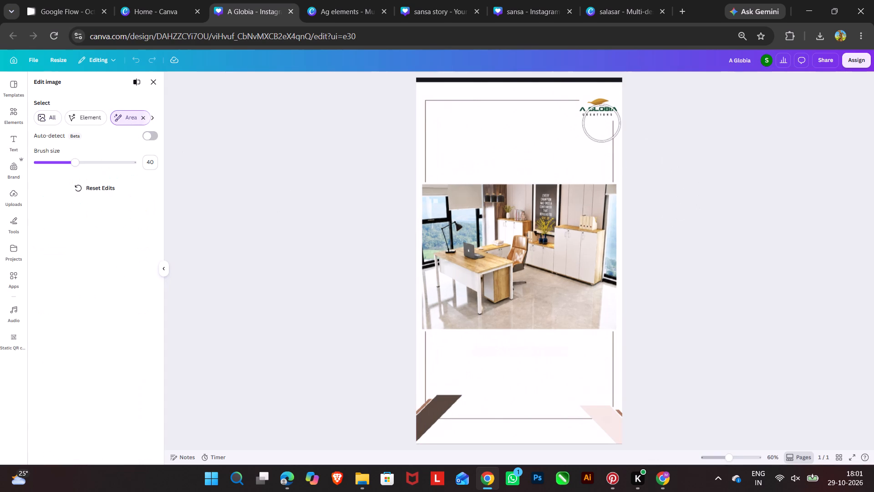
click(45, 164)
click(51, 163)
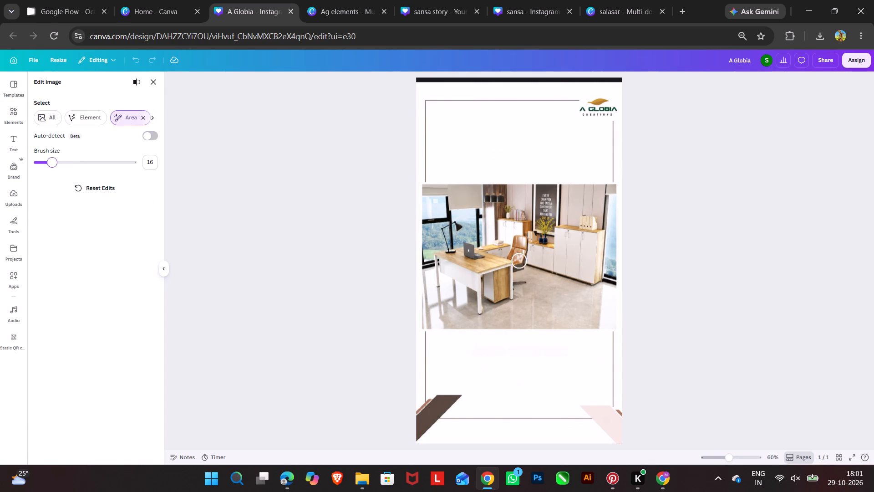
drag(583, 115, 607, 104)
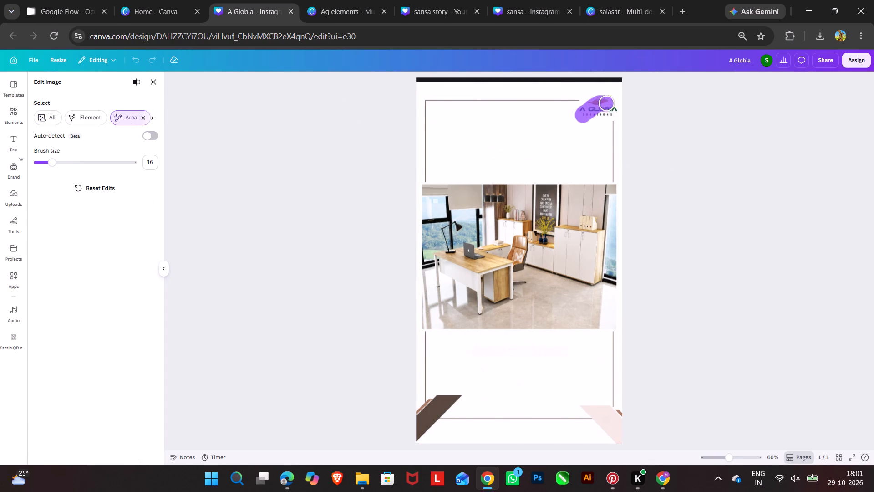
drag(607, 104, 591, 105)
drag(591, 105, 606, 104)
click(512, 82)
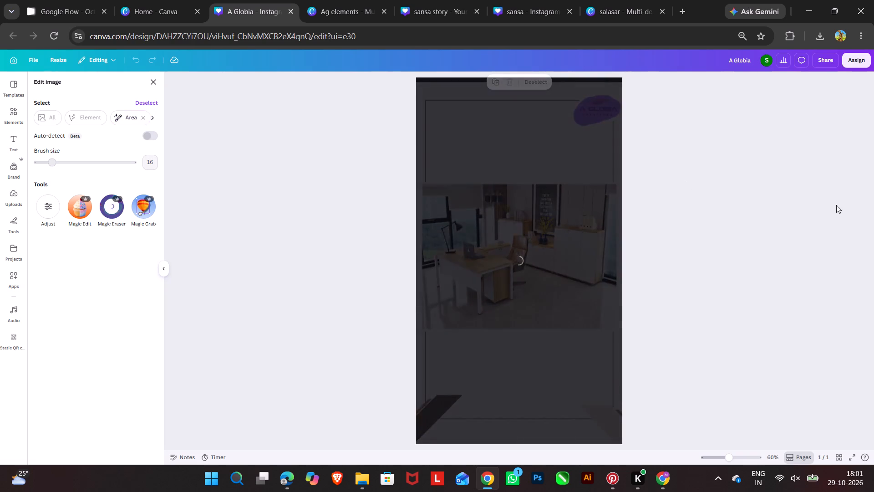
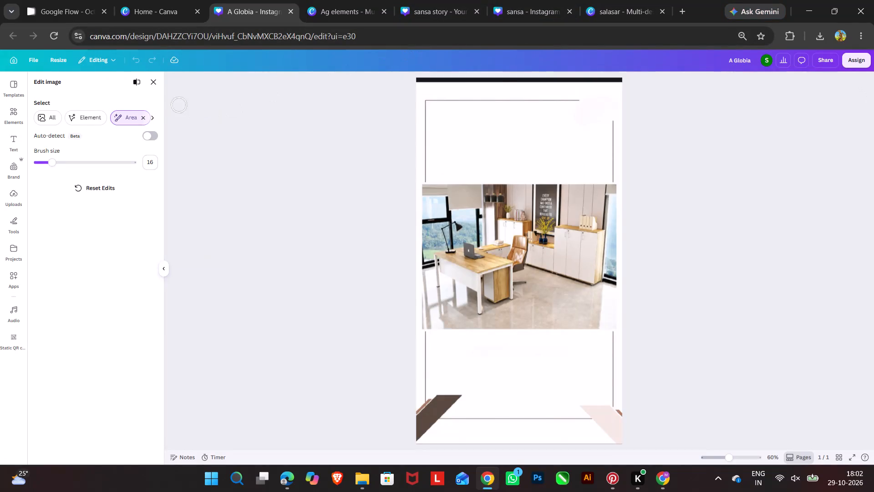
Close the background image's editor, keeping the logo erased.
click(148, 81)
Search the Canva home page for "a globia" and open the A GLOBIA hiring post design.
click(161, 17)
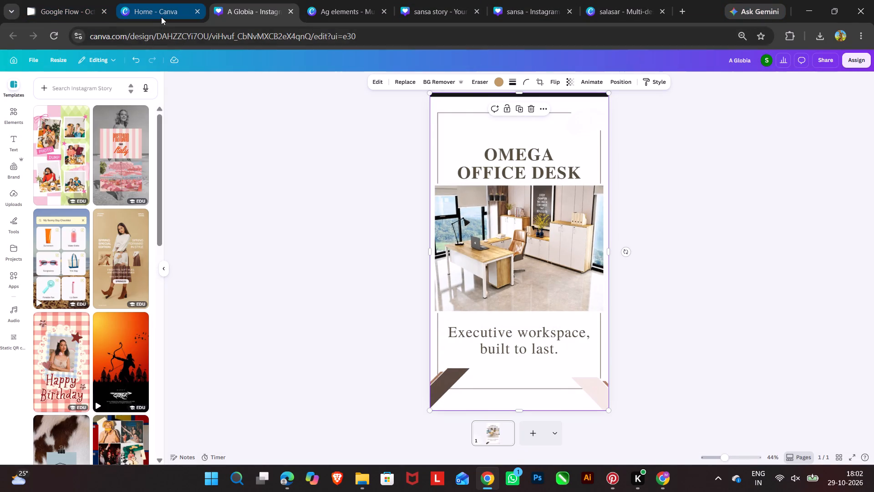
click(794, 127)
click(390, 141)
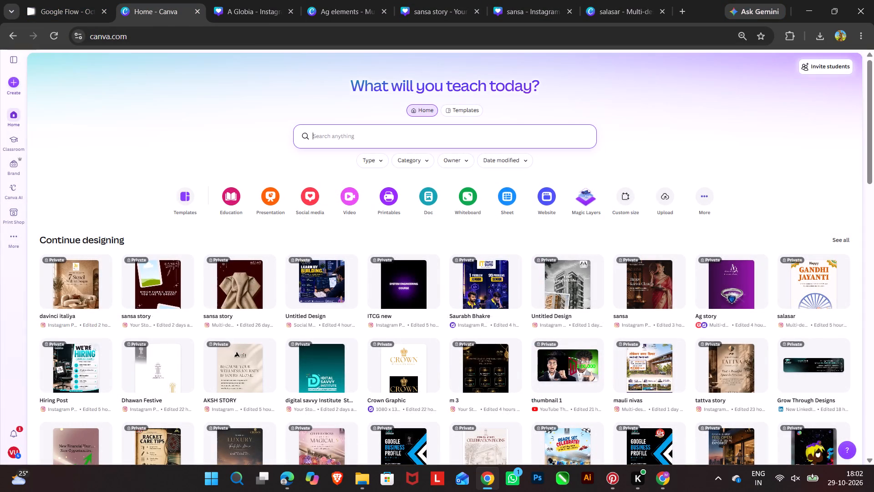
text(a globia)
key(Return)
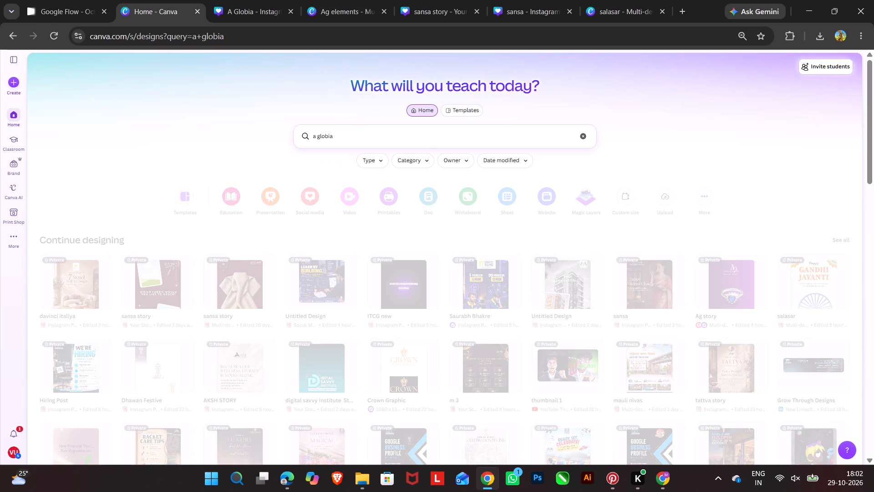
scroll(399, 210, down, 4)
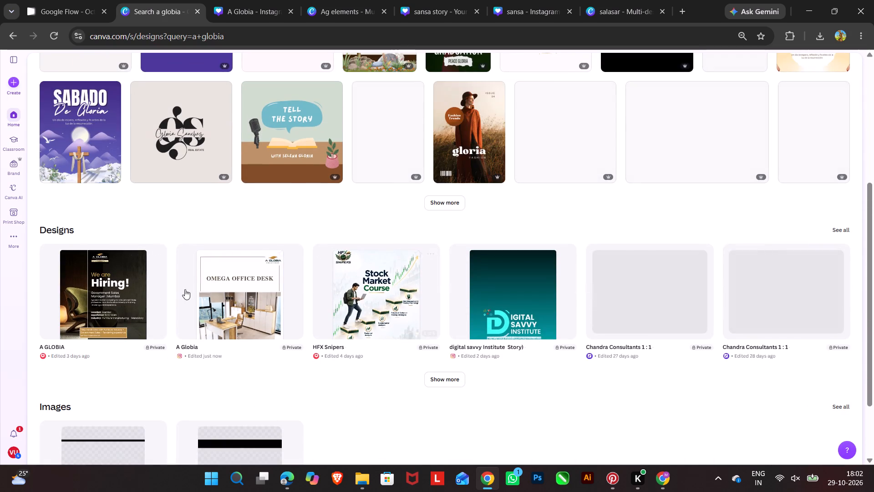
click(78, 303)
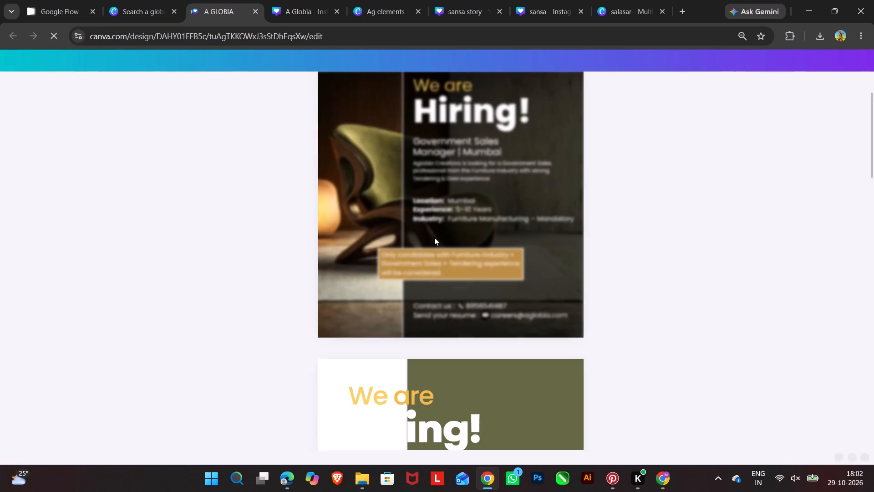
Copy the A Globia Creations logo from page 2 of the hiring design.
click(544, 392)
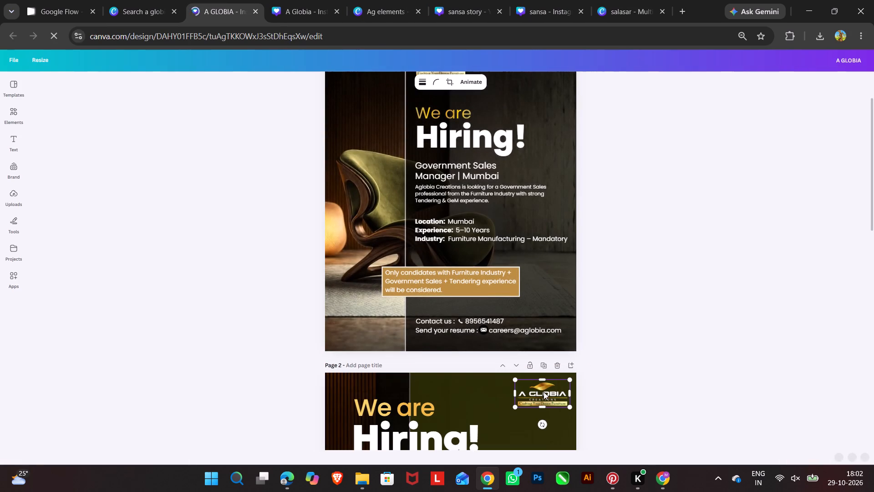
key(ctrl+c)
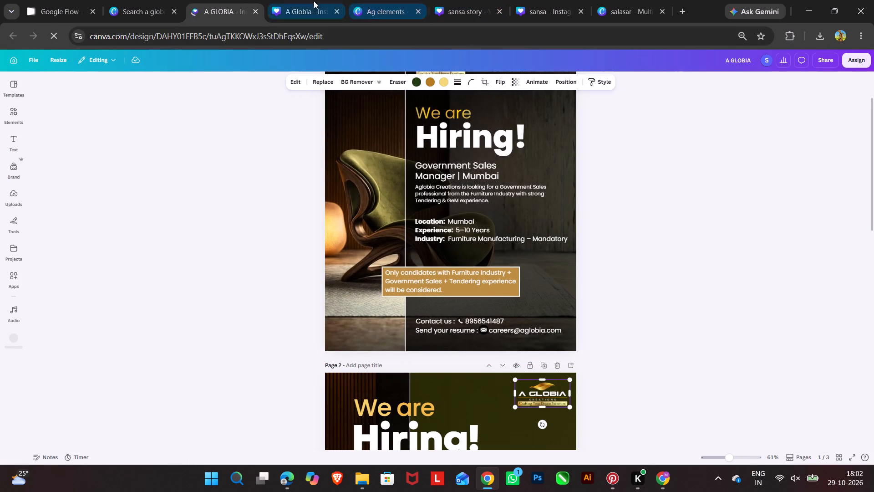
Return to the Omega Office Desk design and rename it "A Globia story".
click(300, 9)
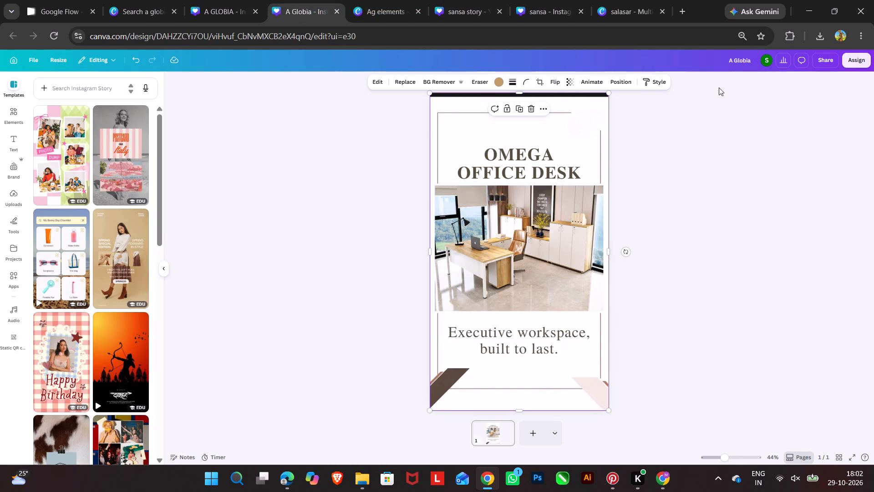
click(737, 67)
click(752, 58)
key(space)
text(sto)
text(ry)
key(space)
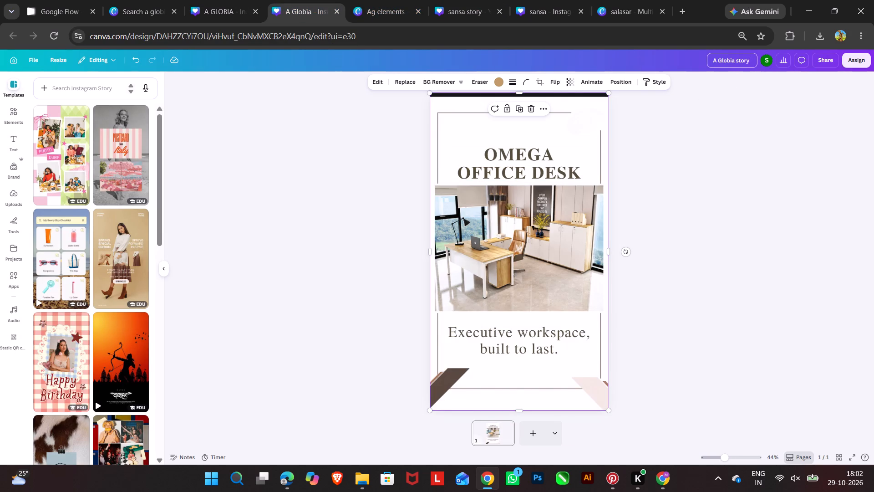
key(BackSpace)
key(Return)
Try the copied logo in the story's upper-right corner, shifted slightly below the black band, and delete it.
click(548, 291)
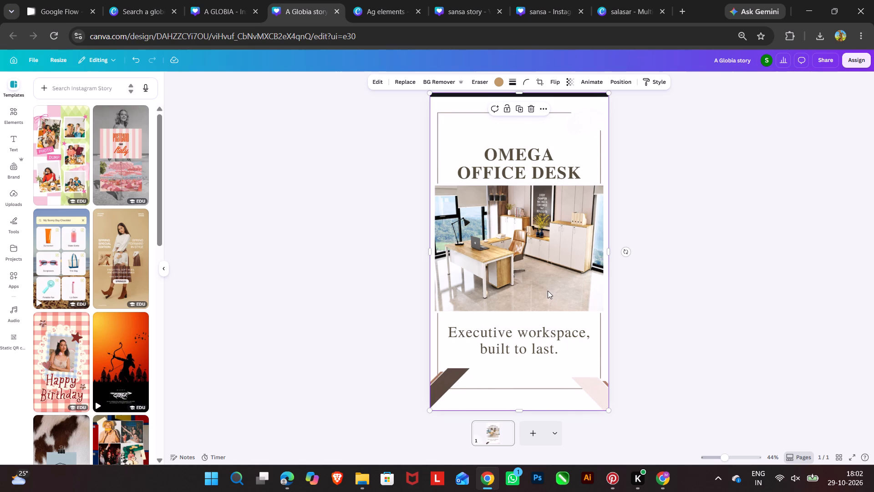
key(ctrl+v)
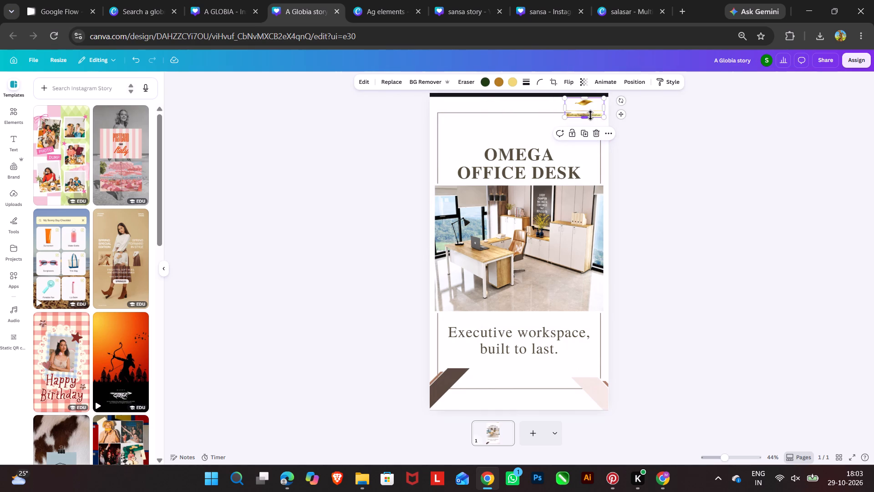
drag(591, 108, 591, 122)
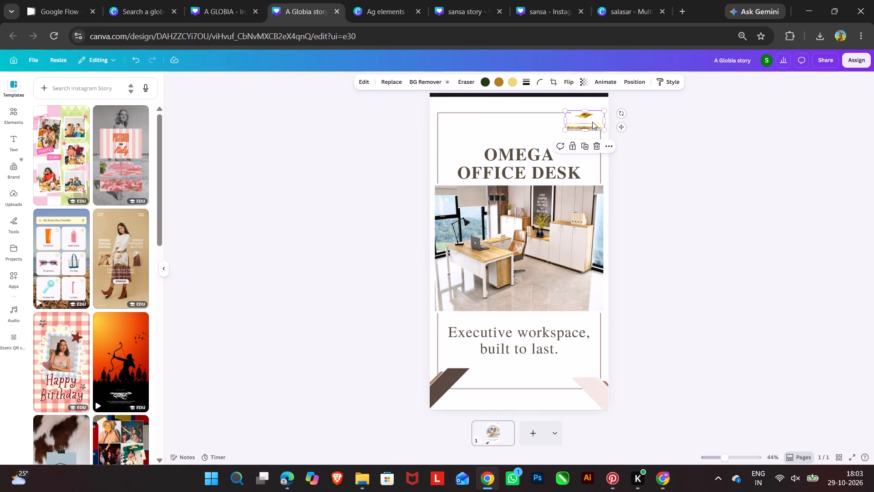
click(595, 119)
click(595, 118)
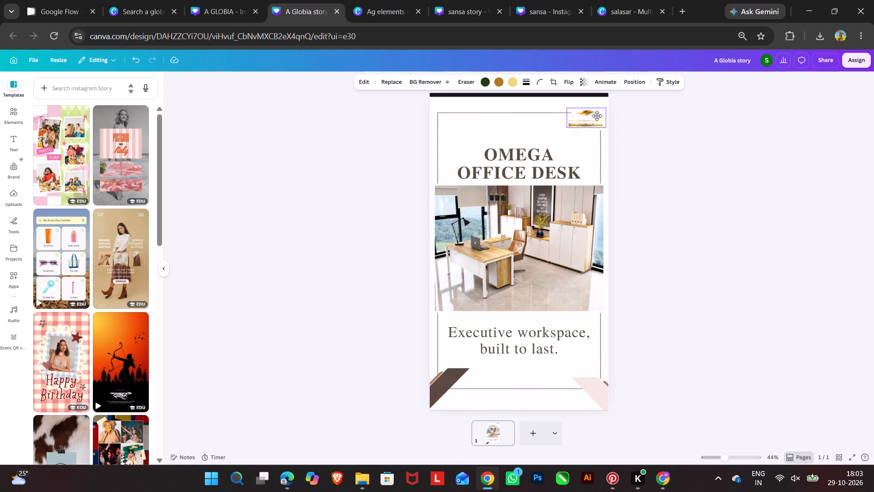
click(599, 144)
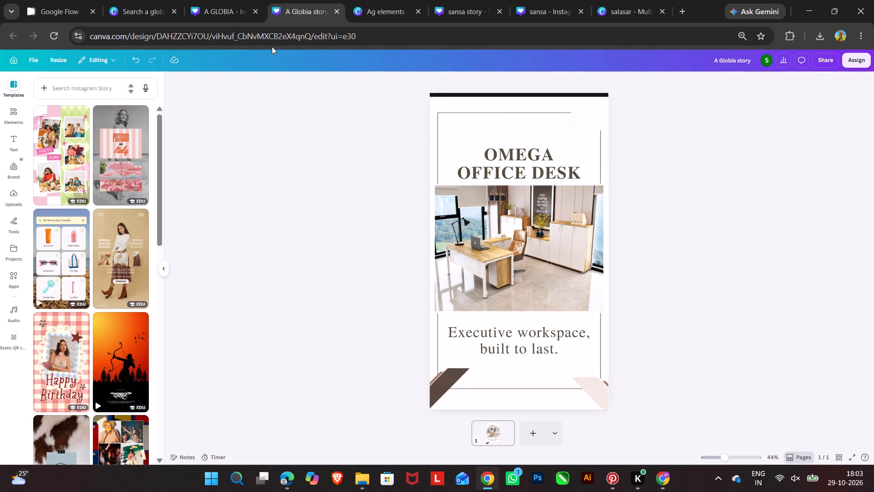
Return to the A GLOBIA hiring design and look through its pages for a logo to use in the story.
click(221, 14)
scroll(320, 118, up, 3)
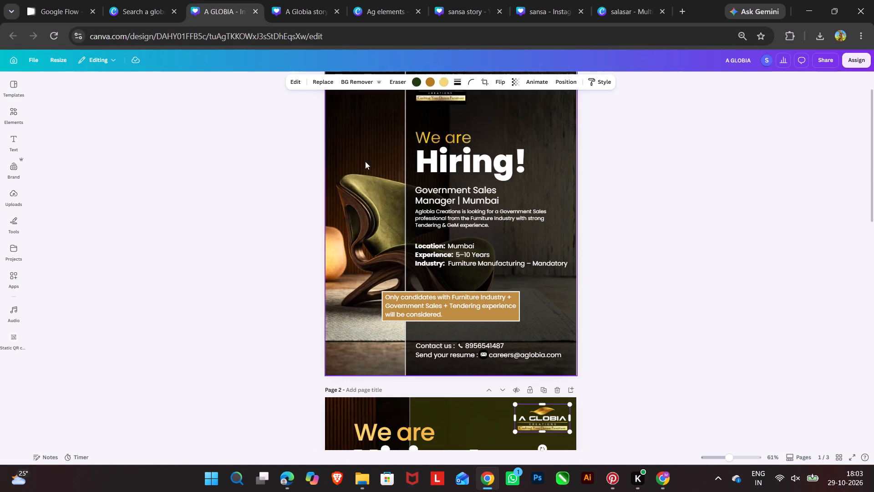
scroll(411, 192, down, 4)
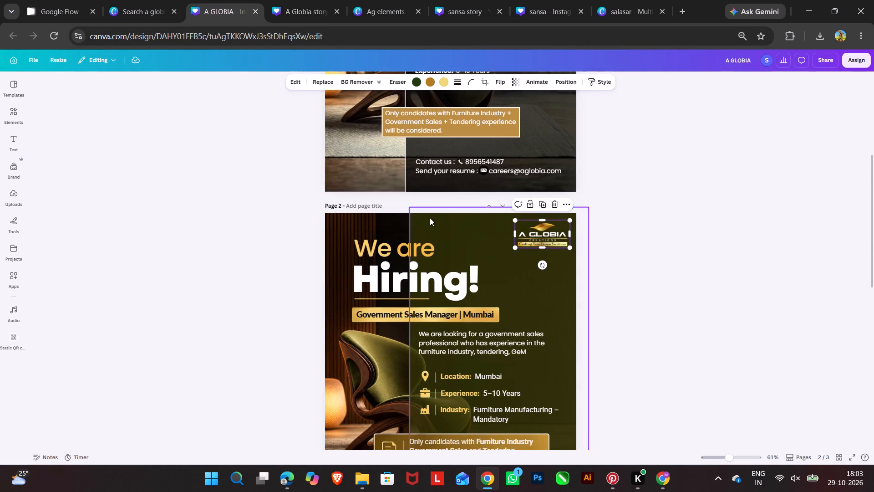
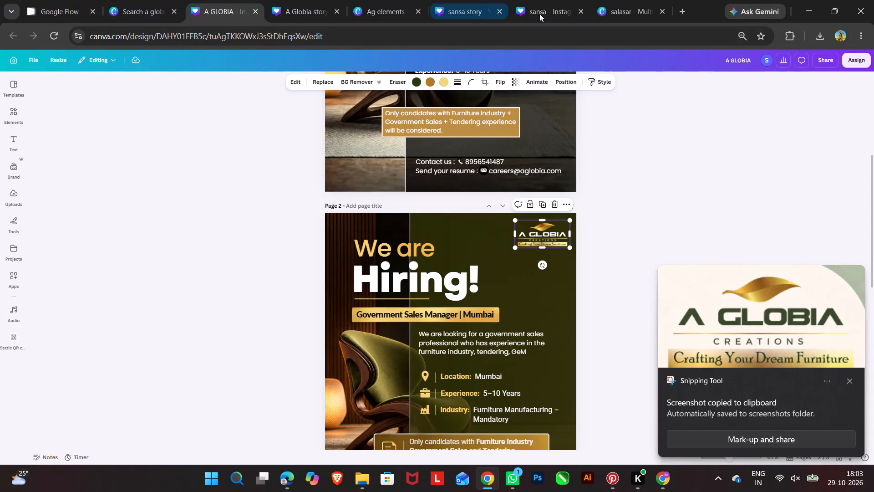
Close the open salasar, sansa and sansa story design tabs in the browser.
click(627, 12)
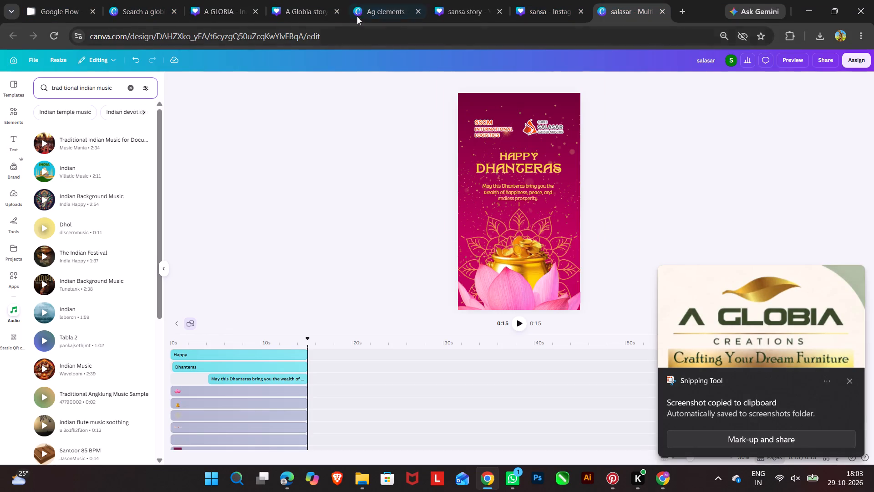
click(664, 9)
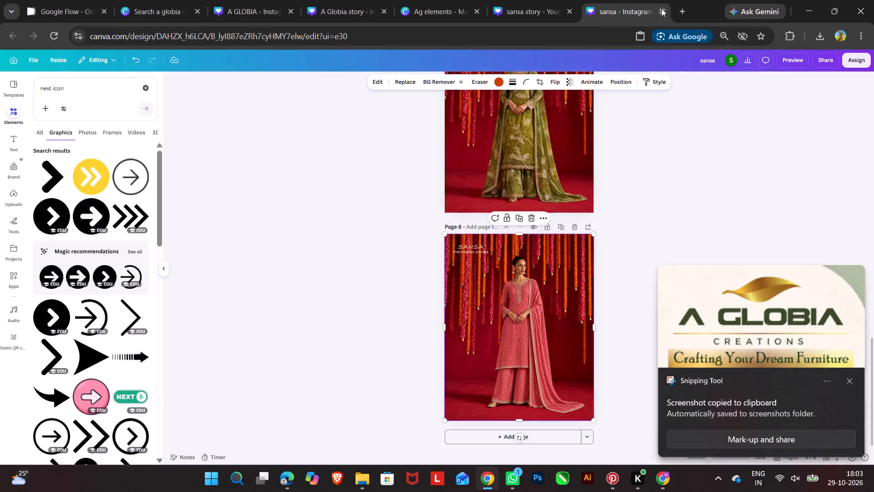
click(661, 9)
click(661, 10)
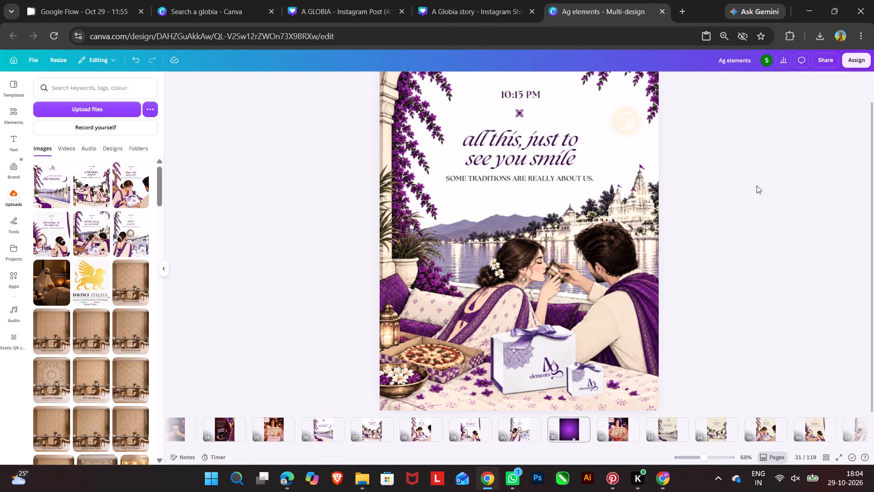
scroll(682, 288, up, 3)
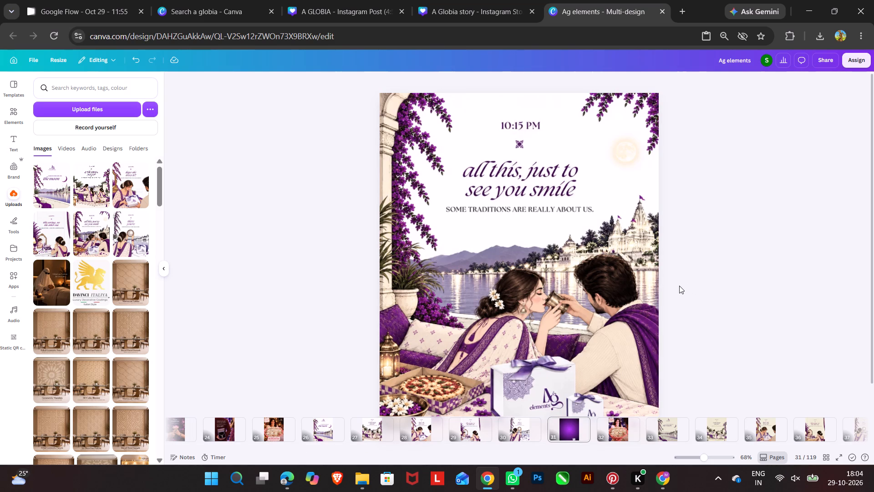
Paste the copied A Globia Creations logo image into the A Globia story design.
click(213, 10)
scroll(363, 329, up, 4)
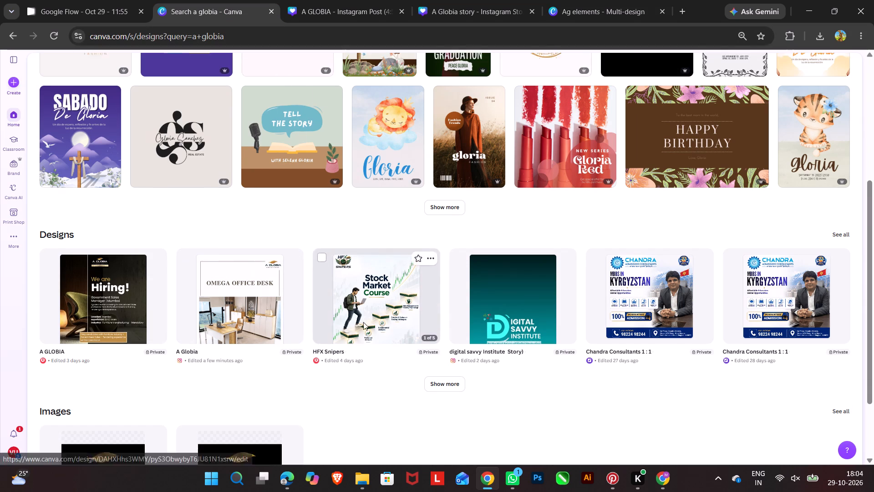
click(351, 1)
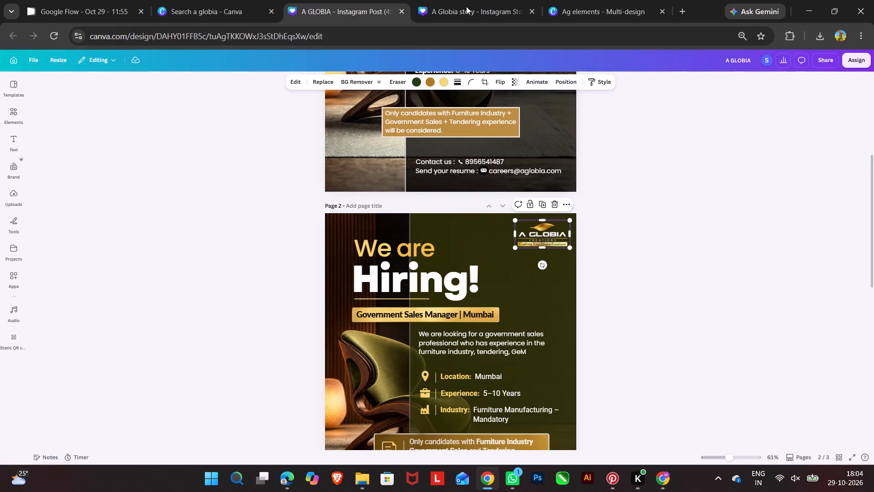
click(506, 13)
scroll(512, 240, down, 2)
click(518, 236)
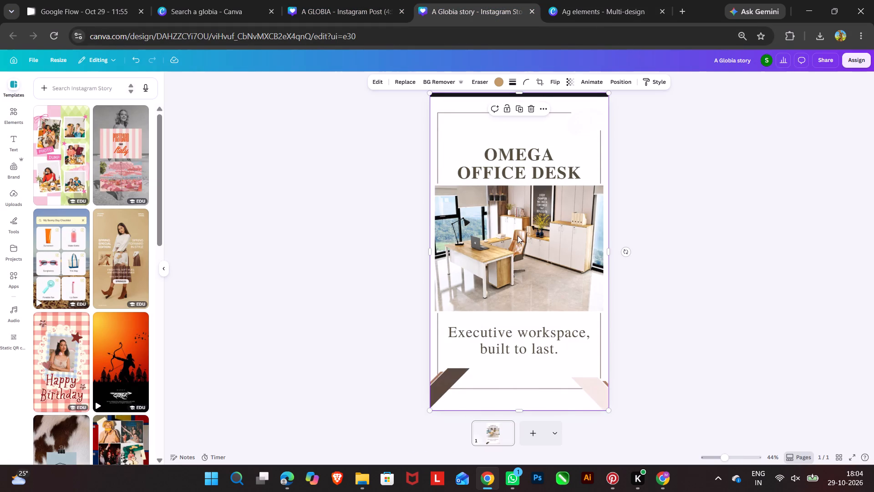
key(ctrl+v)
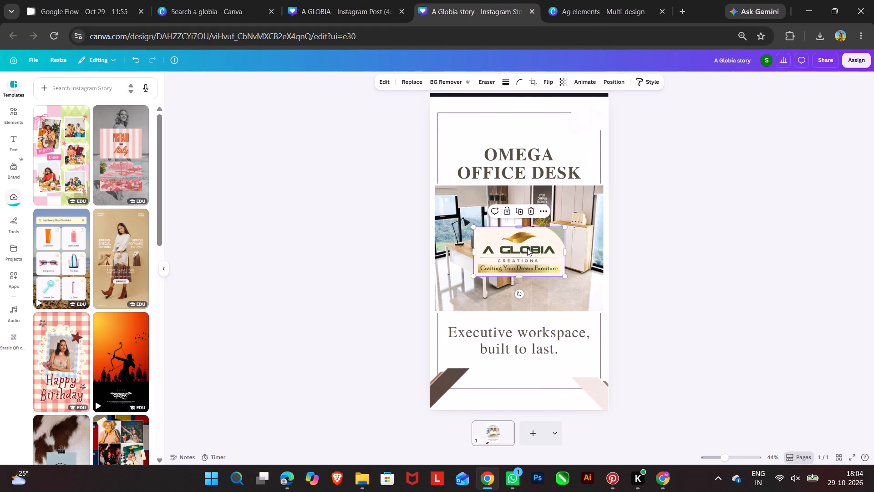
Shrink the pasted A Globia Creations logo and place it in the gap at the page frame's upper-right corner.
drag(535, 254, 575, 126)
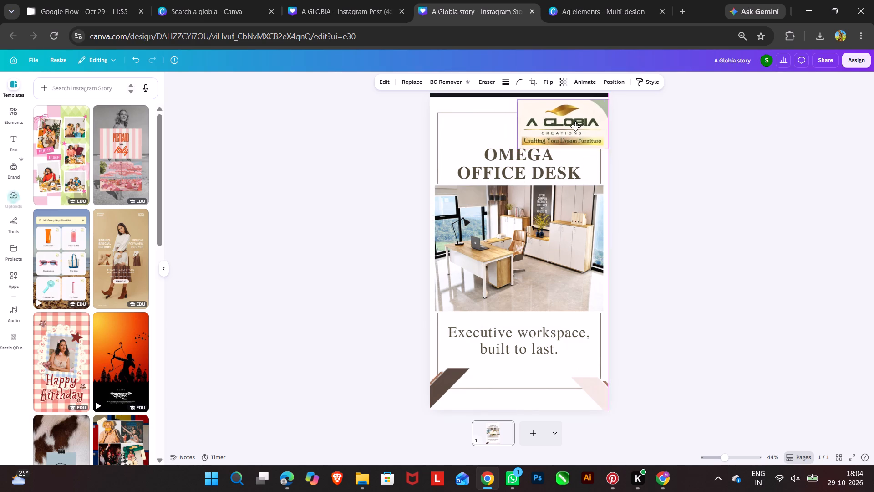
drag(575, 126, 571, 126)
click(571, 126)
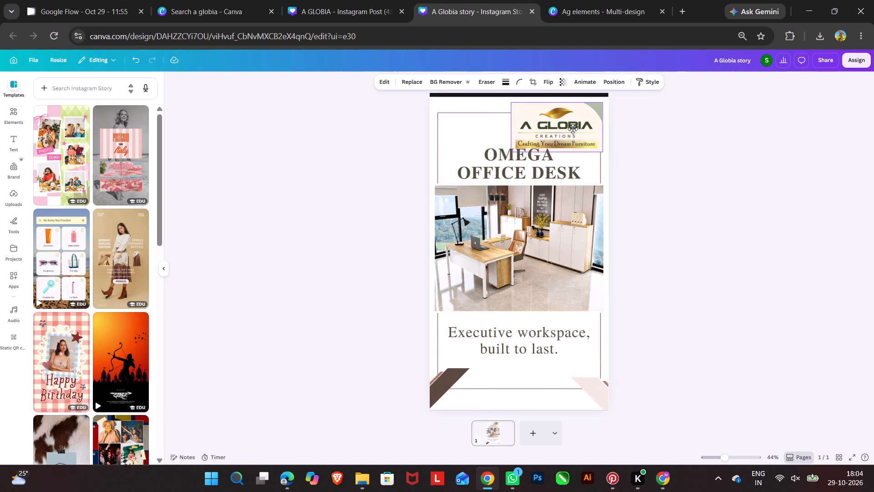
drag(511, 152, 564, 128)
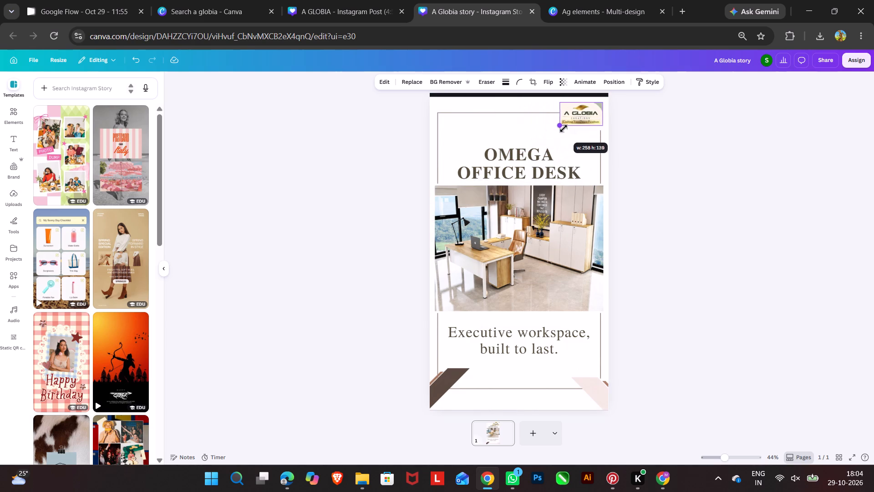
drag(564, 128, 567, 128)
click(581, 119)
drag(584, 113, 590, 126)
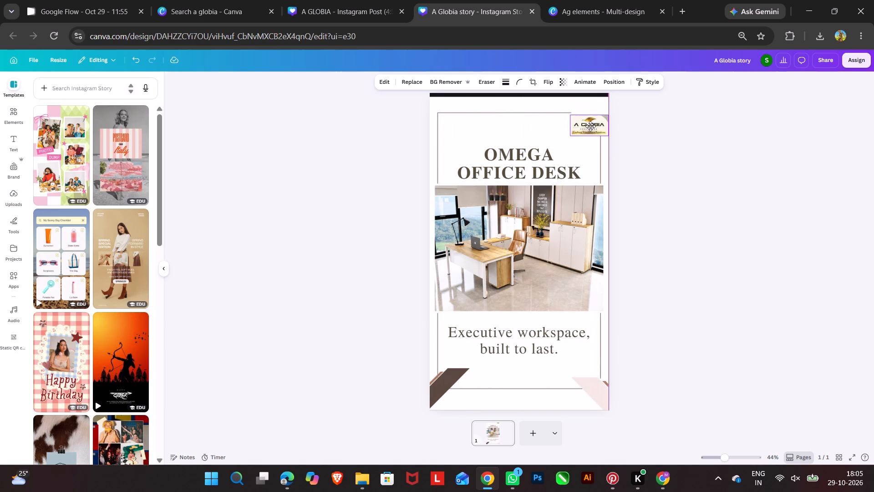
drag(590, 126, 594, 119)
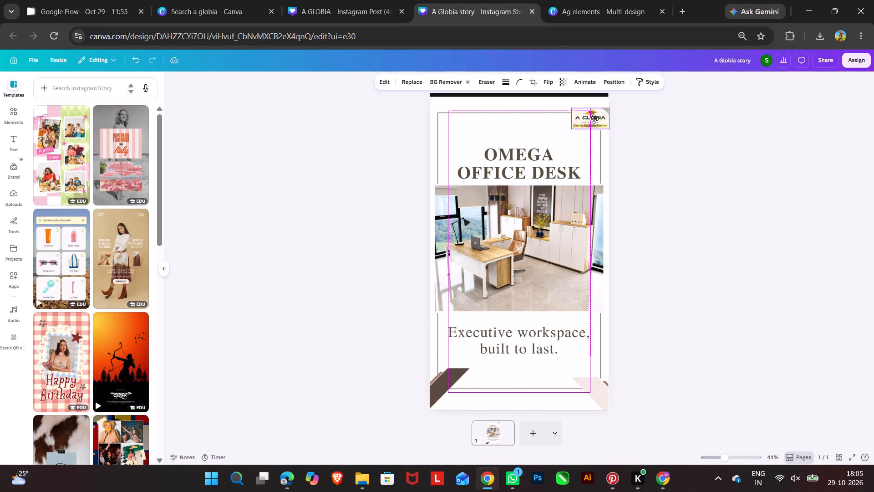
drag(594, 119, 594, 118)
drag(610, 108, 605, 111)
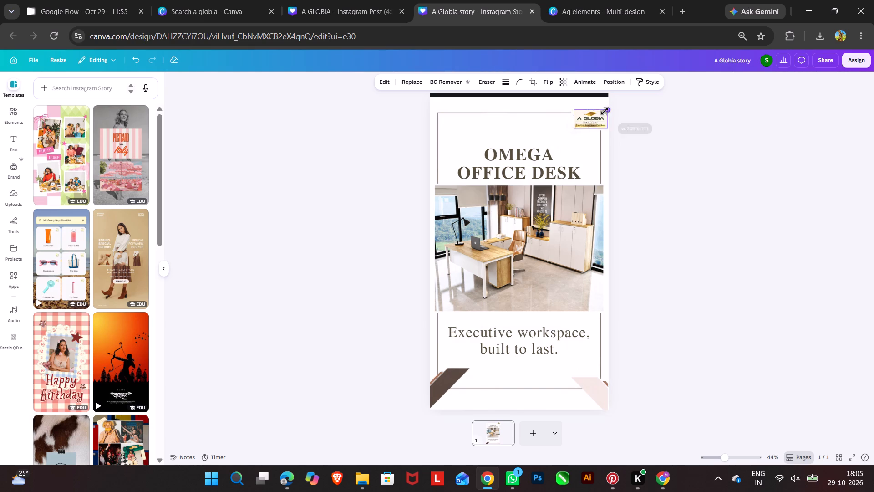
drag(605, 111, 602, 113)
drag(591, 119, 590, 116)
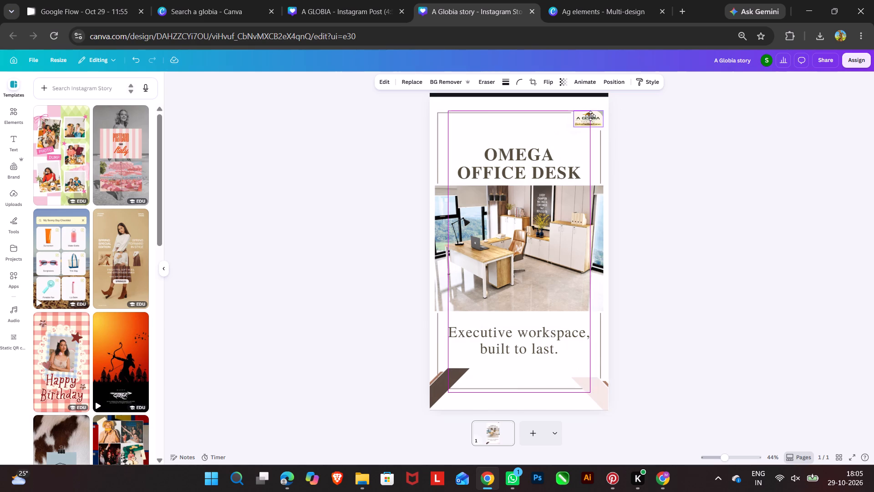
drag(590, 116, 590, 115)
click(602, 124)
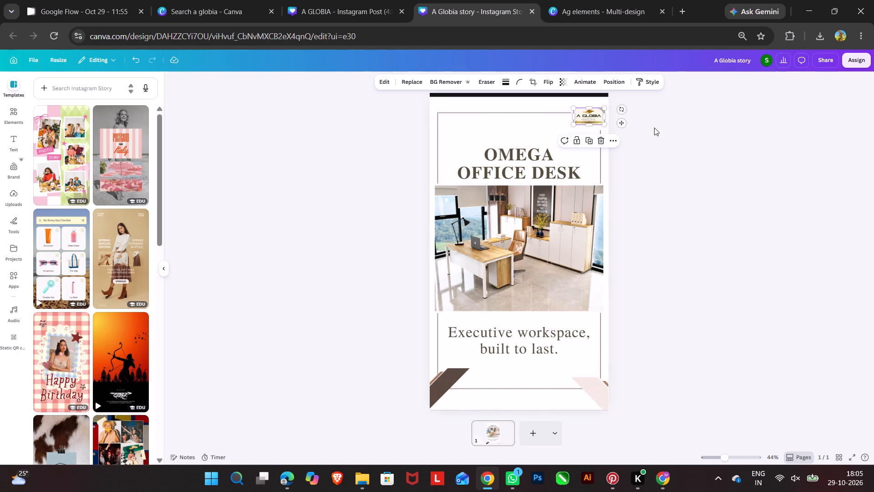
Move the logo slightly down and outward in the frame's corner gap and enlarge it to about 196 by 106.
scroll(668, 166, up, 3)
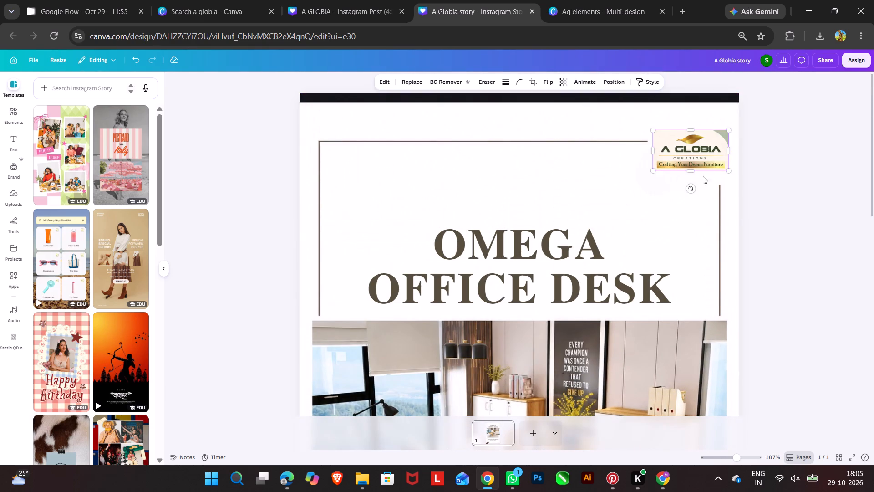
drag(707, 153, 710, 159)
click(710, 159)
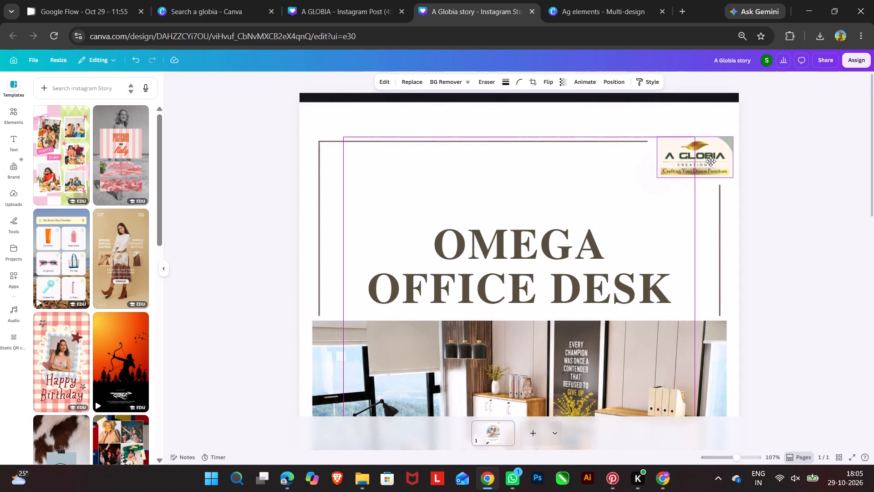
drag(658, 136, 653, 135)
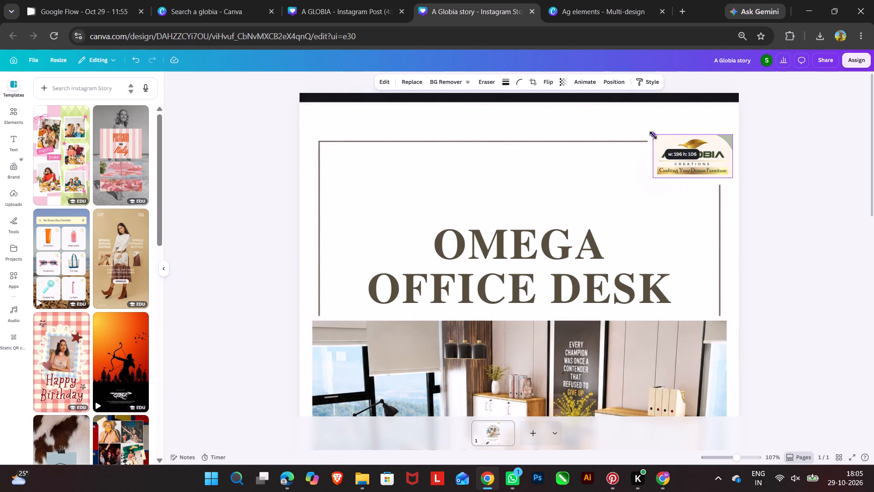
Enlarge the A Globia Creations logo slightly, keeping it at the top-right corner of the story's frame.
drag(653, 135, 652, 135)
click(652, 175)
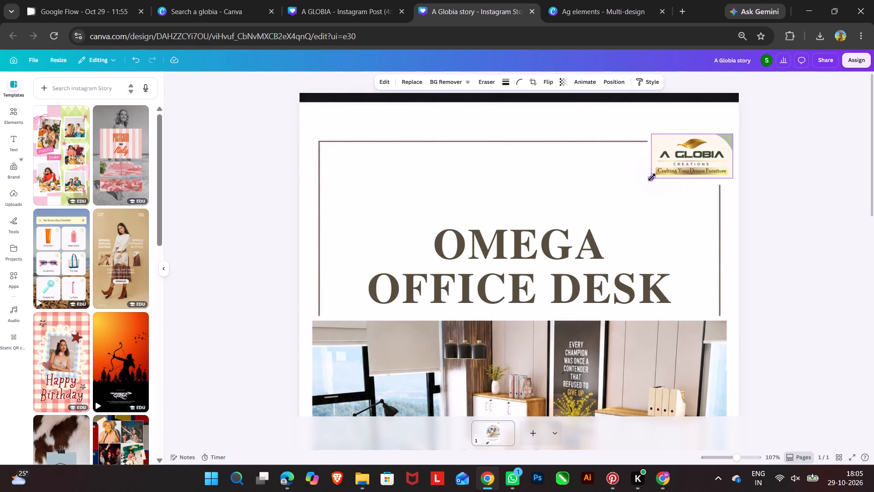
click(683, 156)
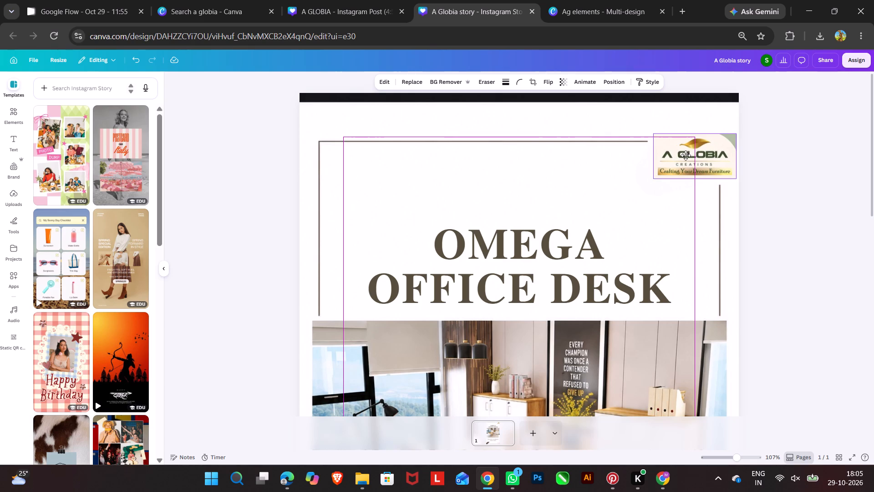
triple_click(771, 158)
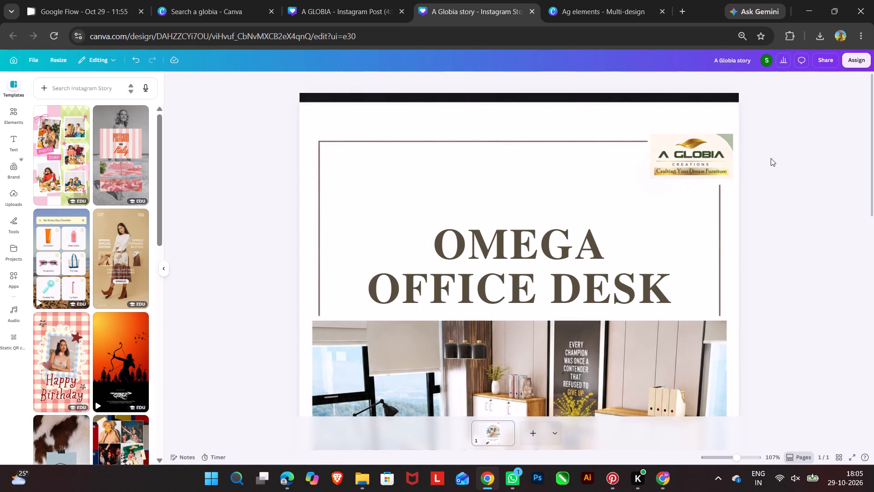
click(706, 206)
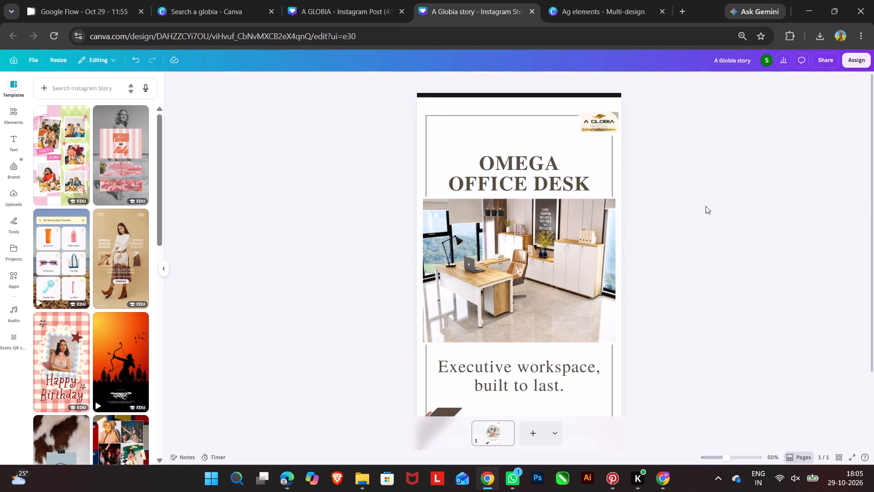
Set the line spacing of the "Executive workspace, built to last." tagline to 1.02.
scroll(693, 211, down, 1)
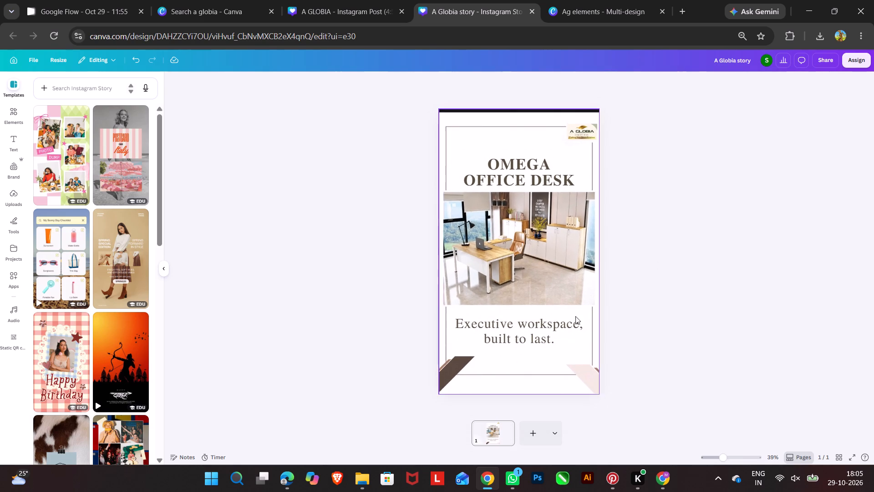
click(540, 318)
click(554, 82)
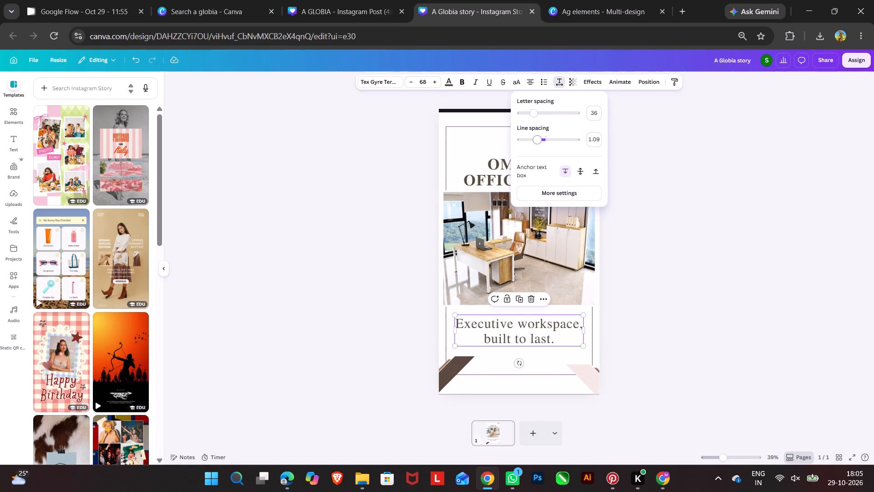
click(535, 141)
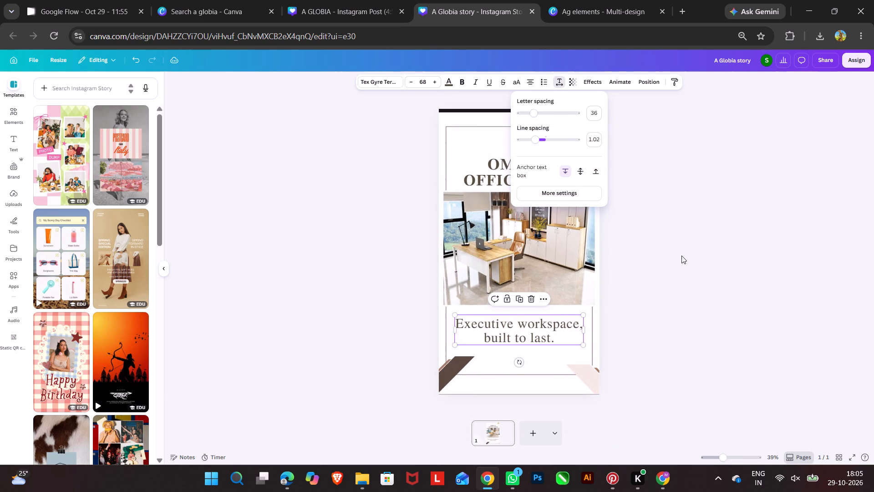
triple_click(683, 256)
Check the page alignment options for the tagline and for the OMEGA OFFICE DESK title.
right_click(528, 323)
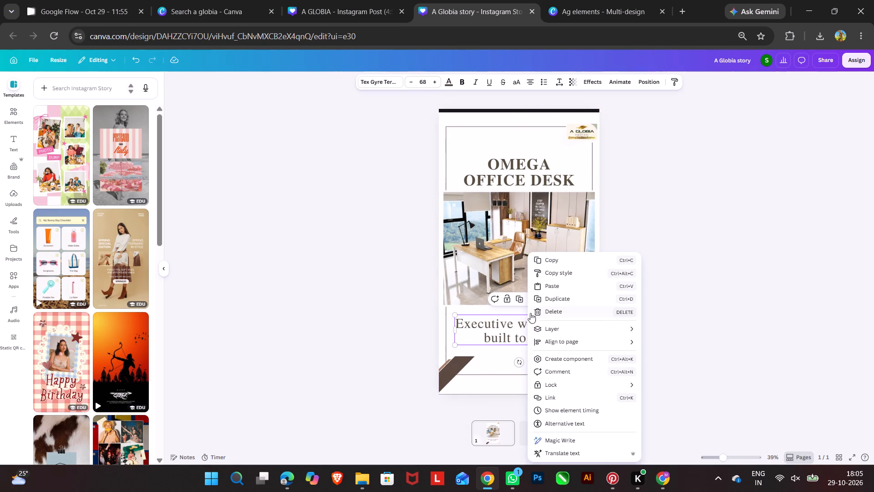
click(565, 340)
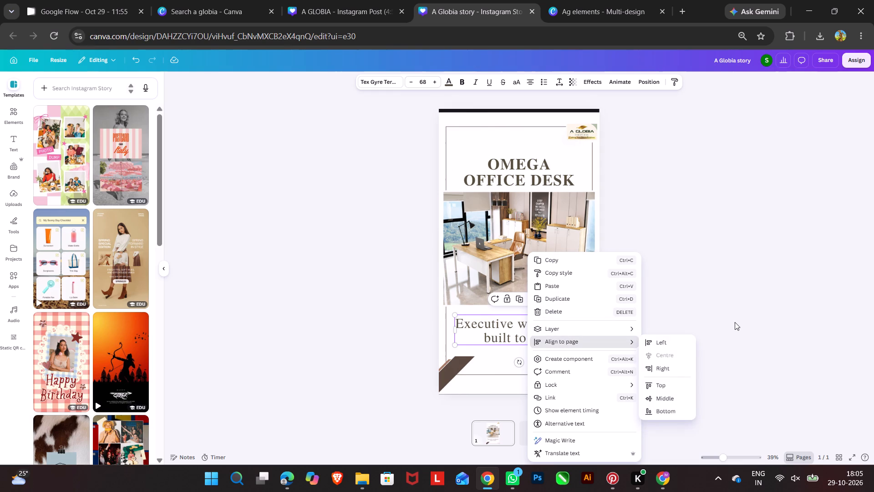
click(735, 322)
right_click(535, 169)
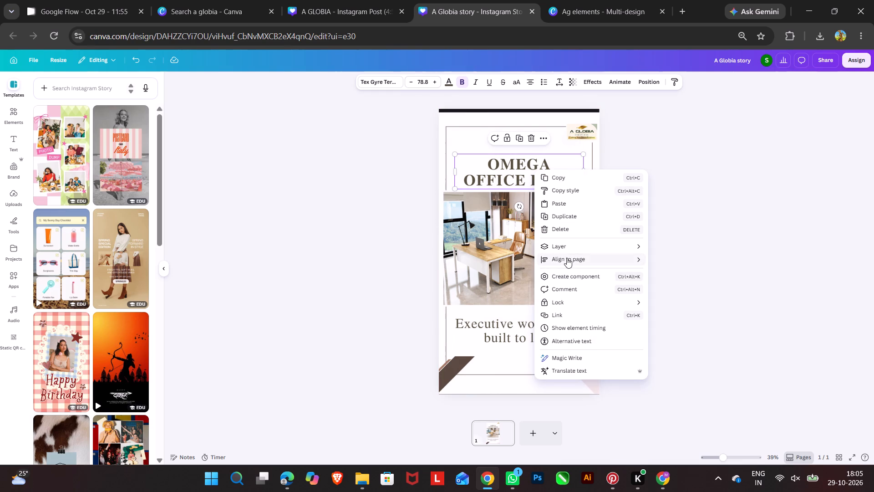
click(567, 258)
click(723, 261)
click(723, 261)
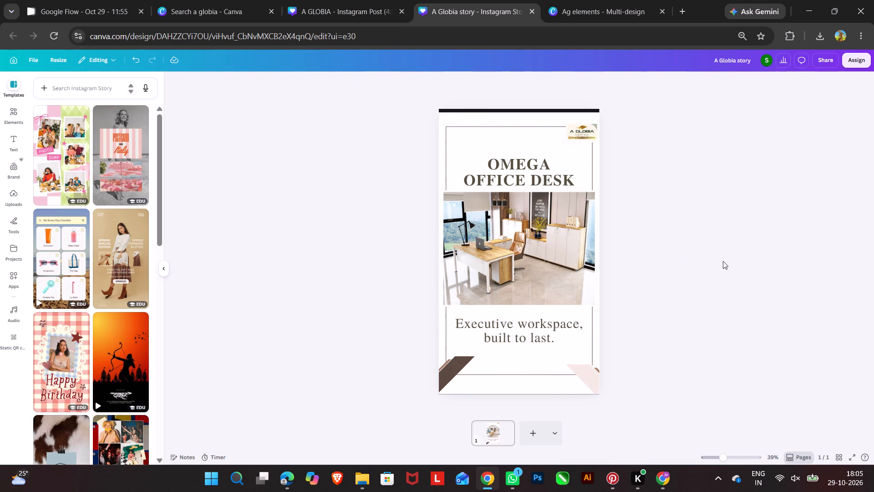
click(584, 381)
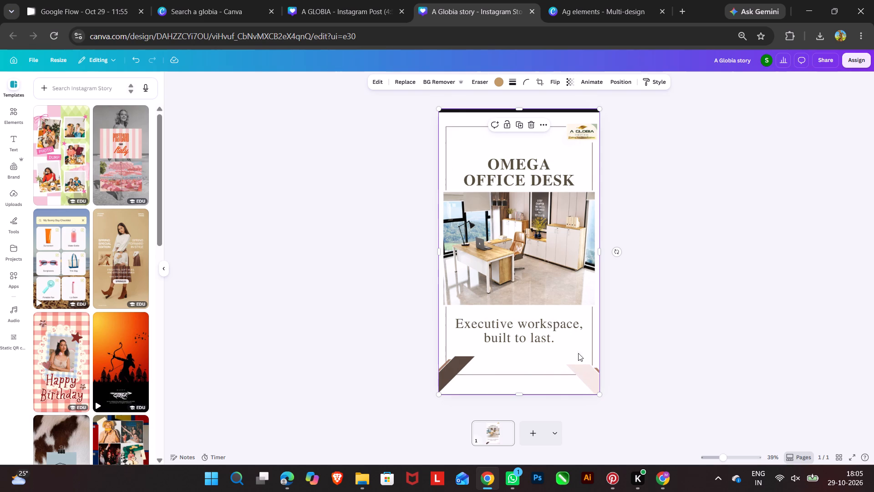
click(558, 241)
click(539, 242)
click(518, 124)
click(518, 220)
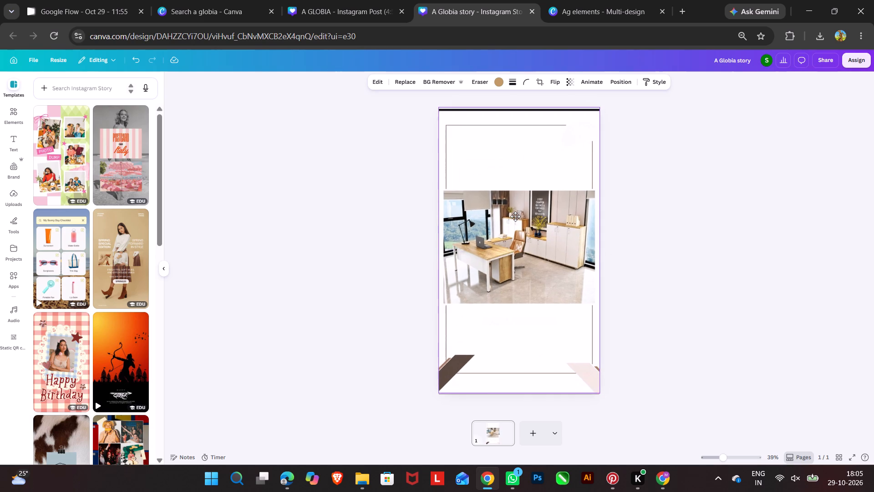
Crop the top and bottom of the full-page overlay image down to the office desk photo, uncovering the title and tagline areas.
drag(520, 107, 520, 148)
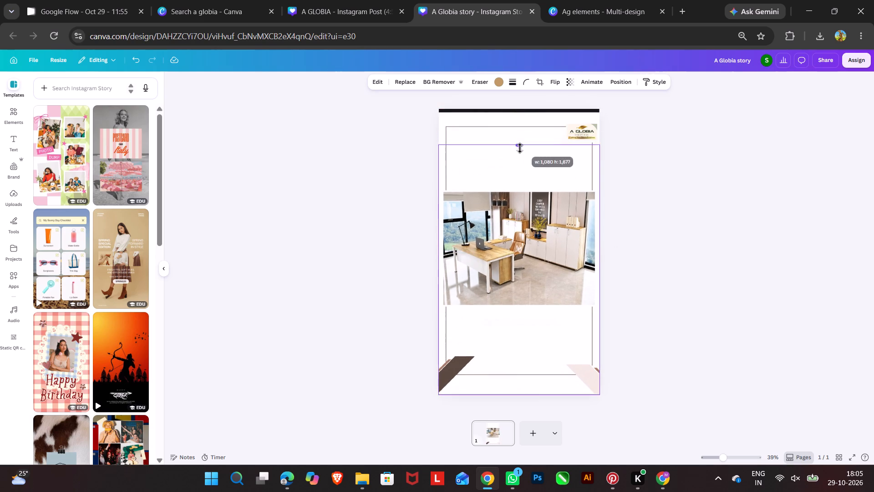
drag(520, 148, 519, 190)
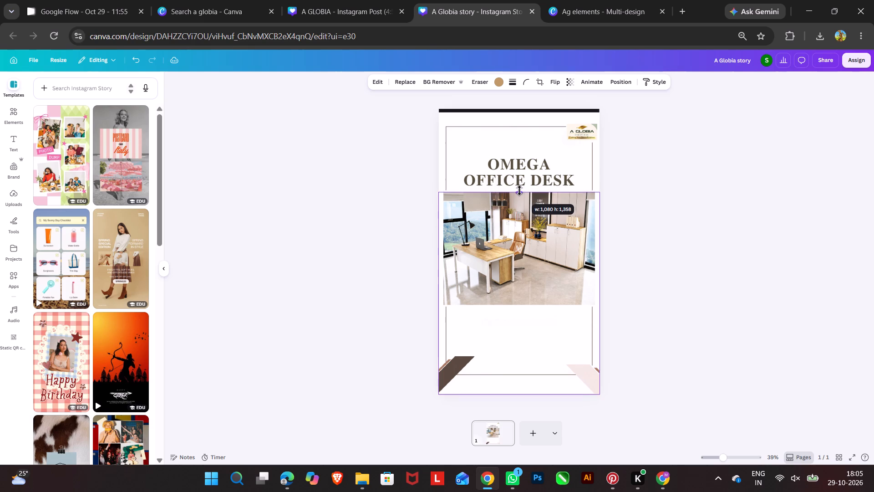
drag(519, 190, 519, 189)
click(519, 189)
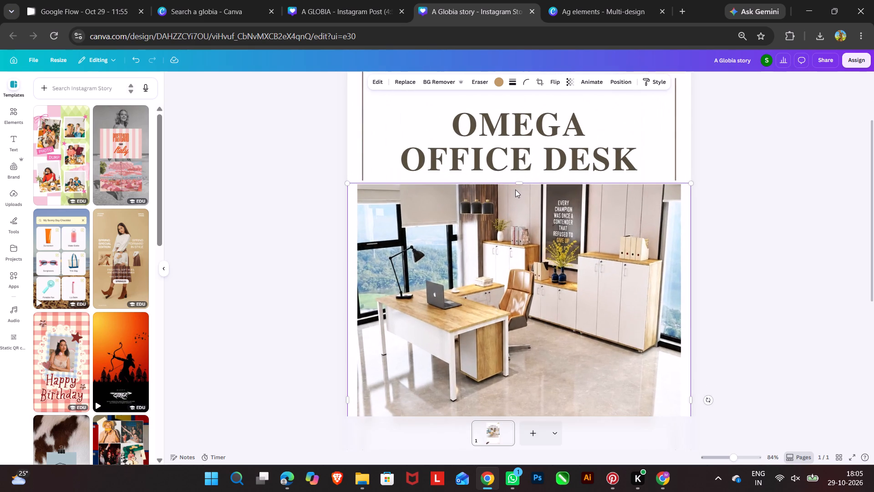
click(518, 183)
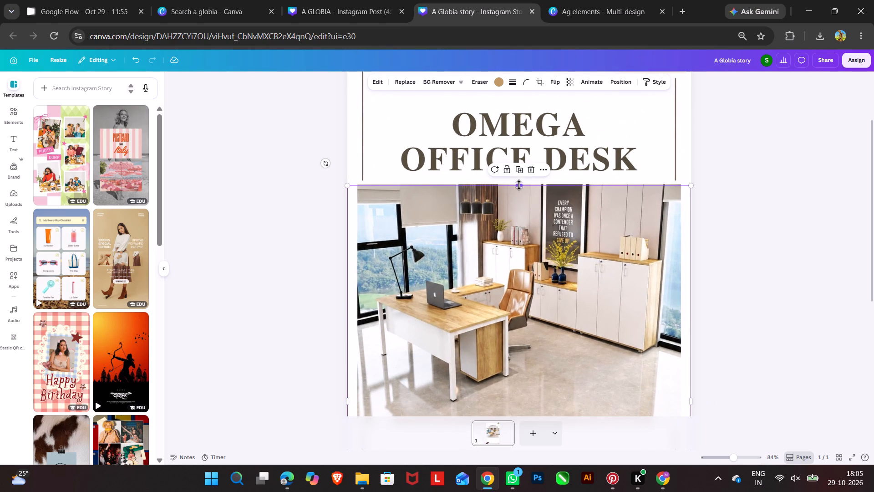
scroll(519, 372, down, 5)
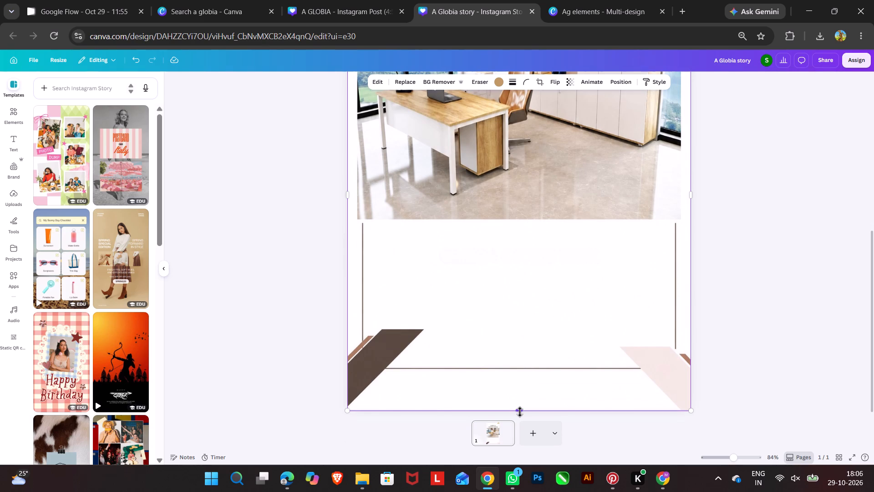
drag(520, 412, 533, 220)
click(775, 243)
Add a recently used square shape and place it against the page's top edge, just inside the frame's left line.
scroll(764, 270, up, 6)
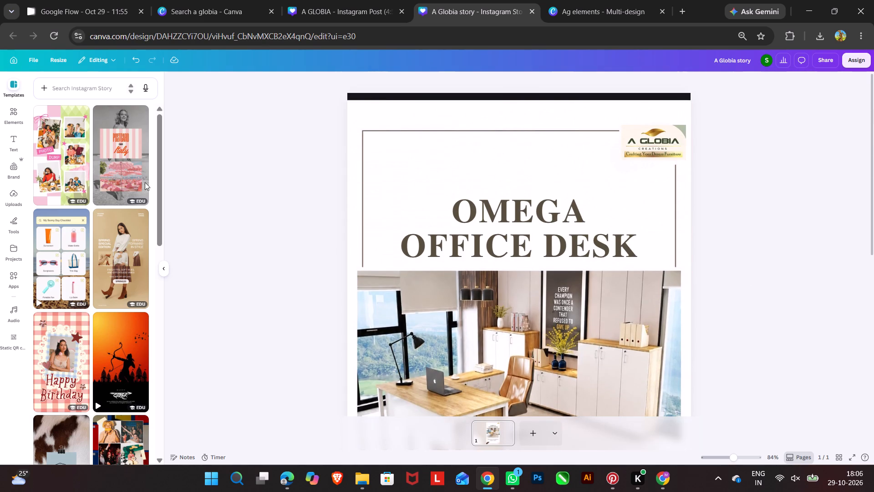
click(13, 108)
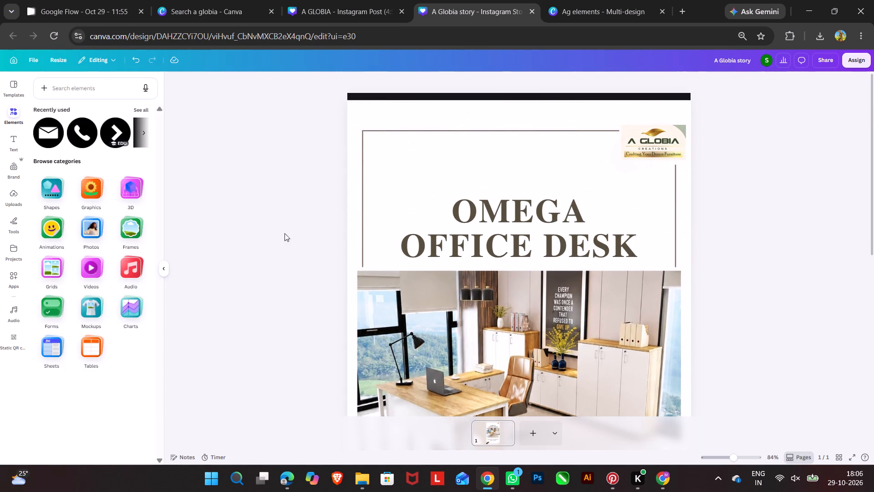
click(138, 144)
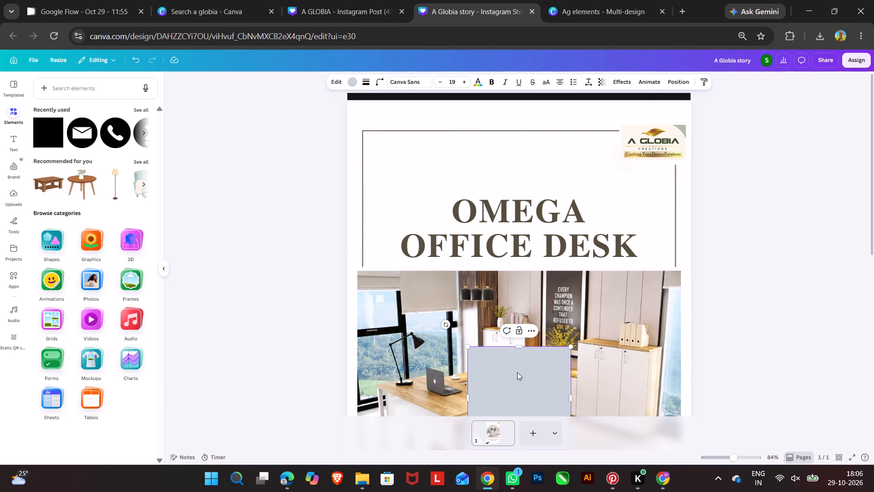
drag(539, 387, 427, 138)
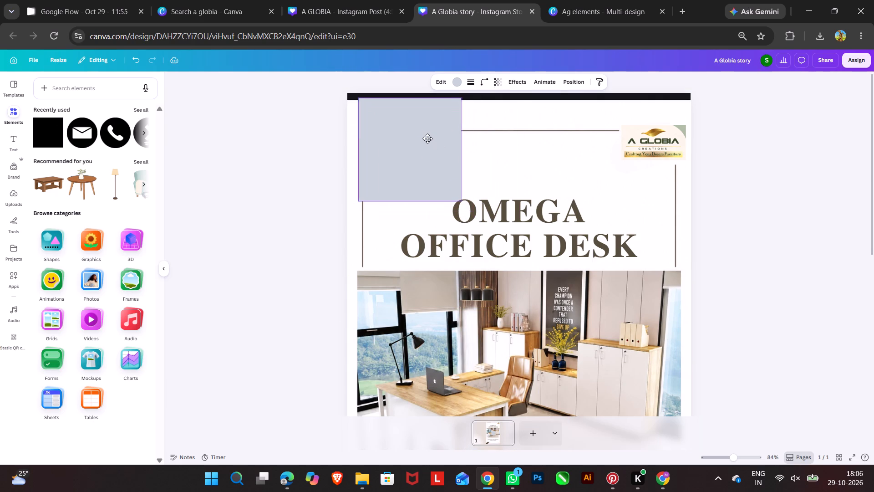
drag(427, 138, 444, 139)
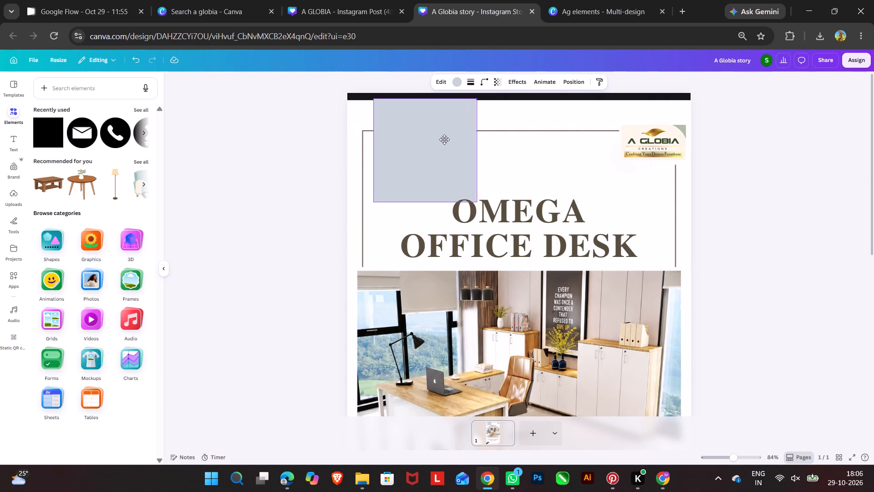
drag(444, 139, 443, 133)
Narrow the square and stretch it downward into a tall vertical rectangle extending over the office photo.
drag(476, 165, 451, 165)
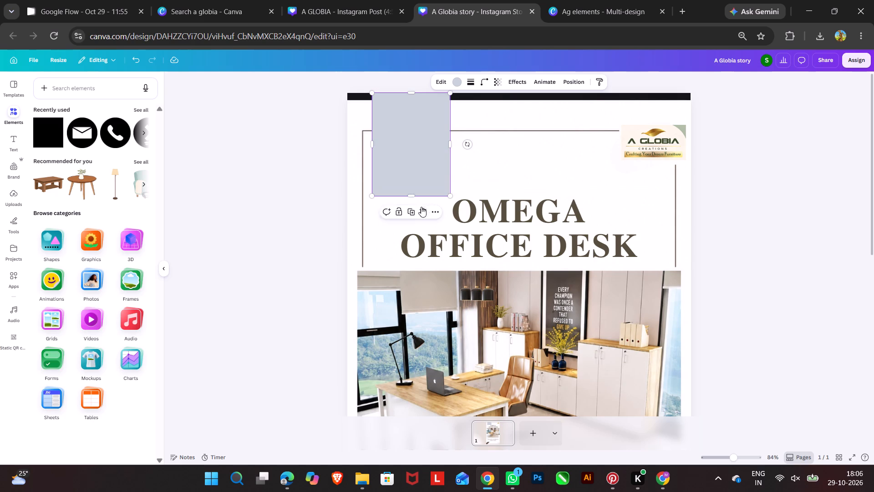
drag(408, 196, 411, 400)
scroll(425, 373, down, 3)
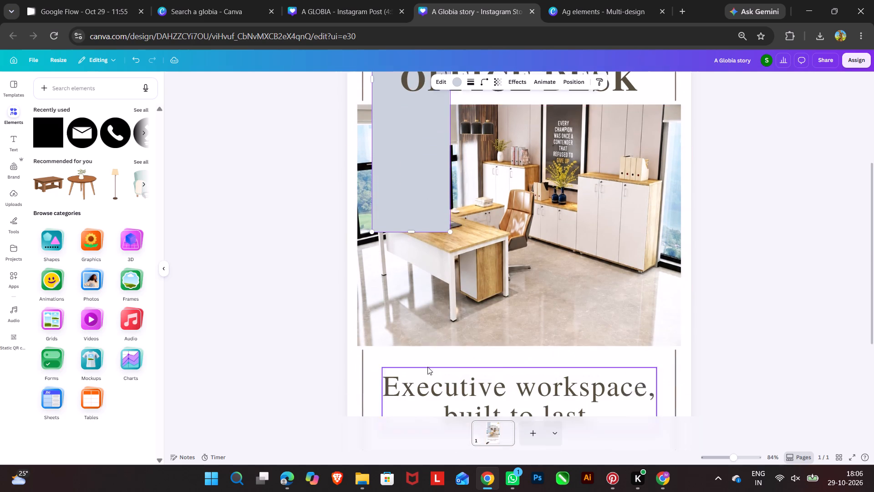
Shorten and narrow the grey rectangle at the upper left of the story into a vertical strip about 714 high.
drag(409, 226, 410, 128)
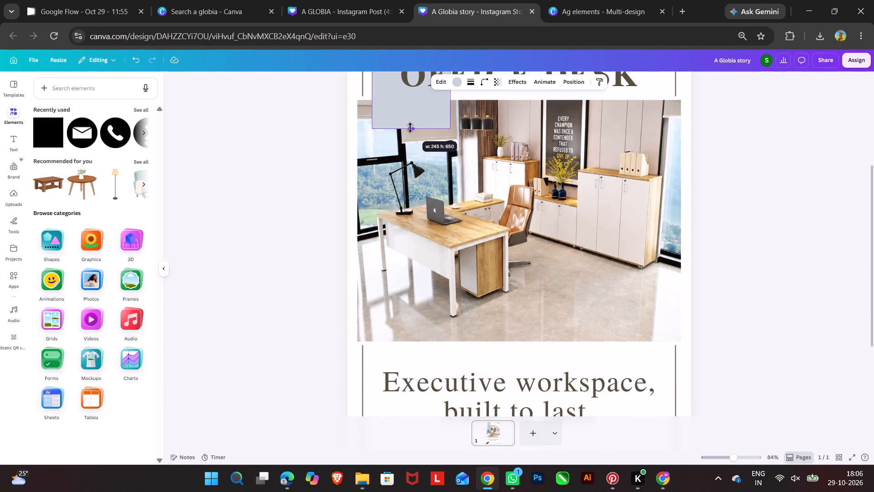
drag(410, 128, 409, 148)
scroll(442, 152, up, 3)
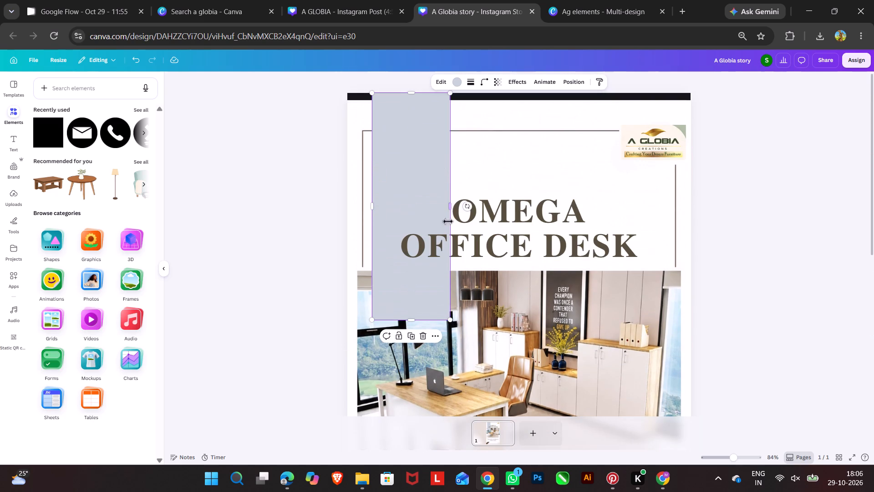
drag(371, 208, 395, 215)
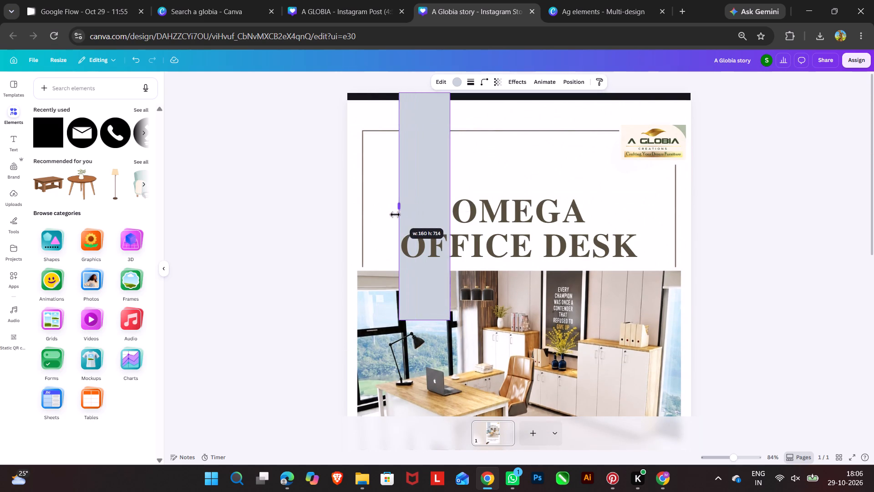
drag(395, 215, 390, 215)
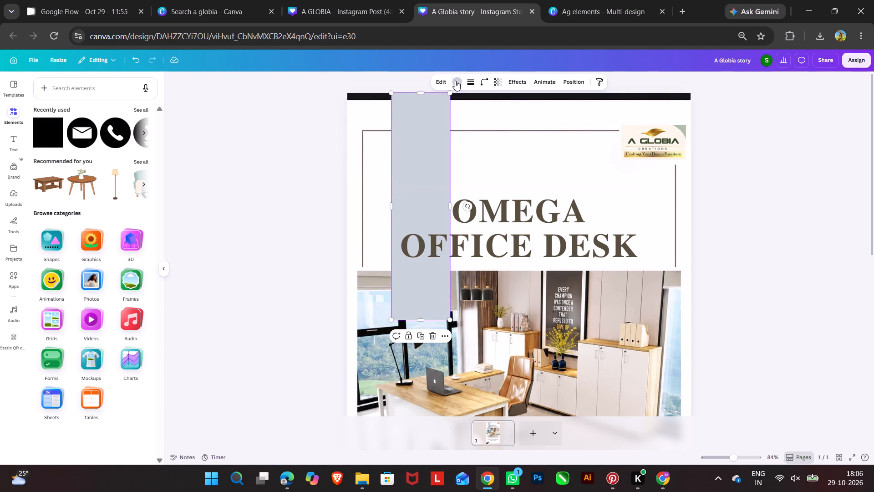
Recolour the vertical strip, trying grey brown, beige, yellow and ochre before choosing the pale cream from the logo's photo colours.
click(455, 81)
click(58, 167)
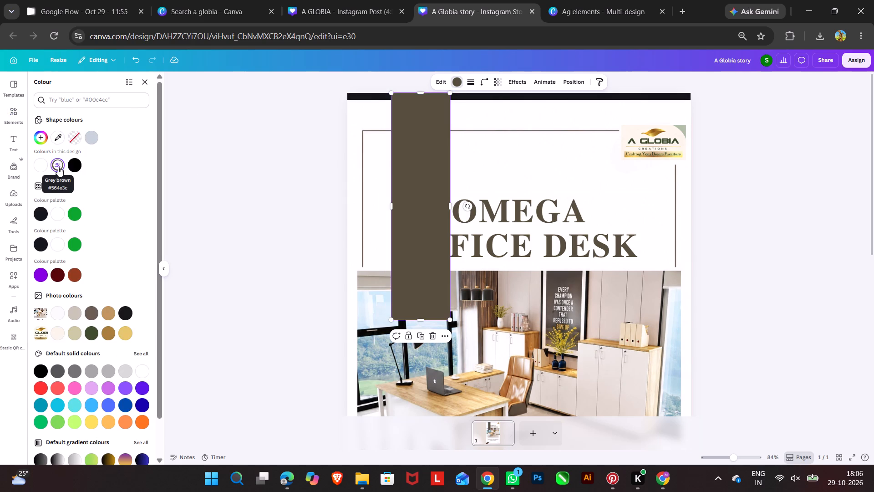
click(74, 336)
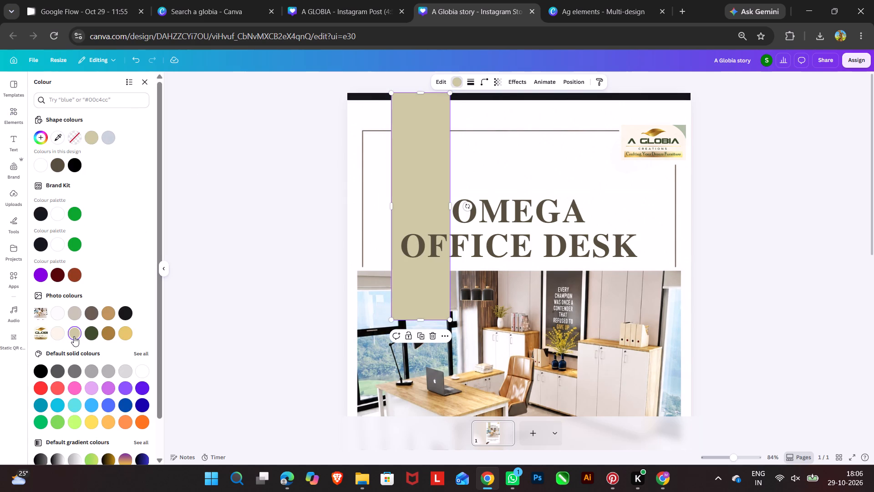
click(123, 337)
click(111, 336)
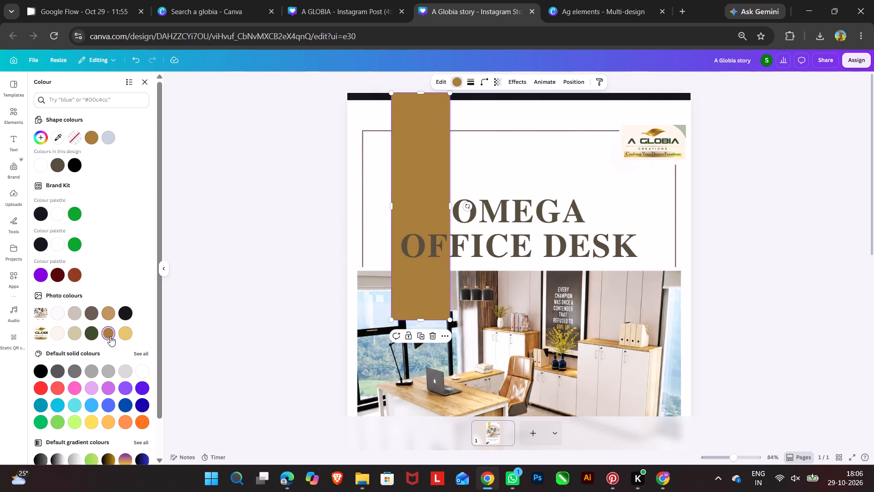
click(56, 331)
double_click(281, 220)
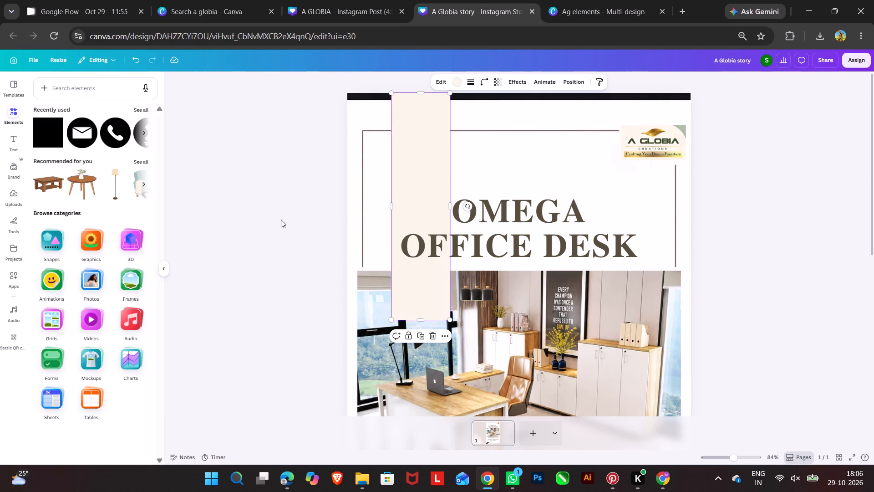
Nudge the cream strip slightly to the left.
click(422, 295)
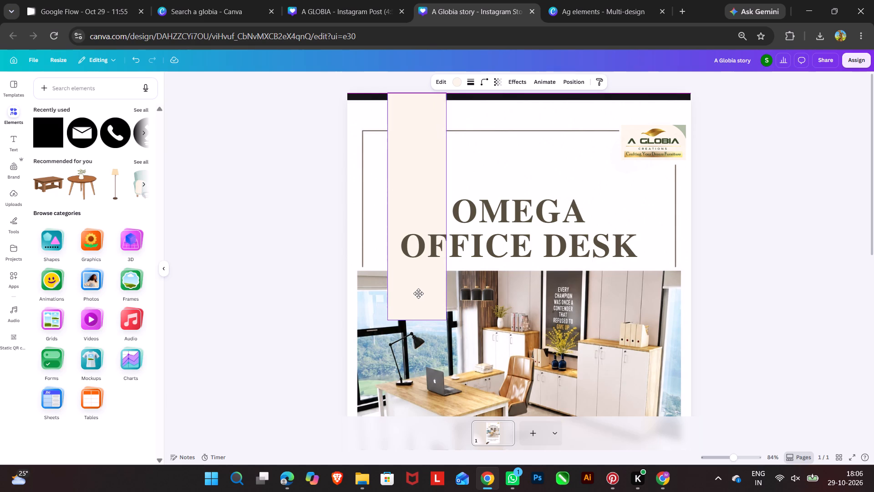
double_click(285, 304)
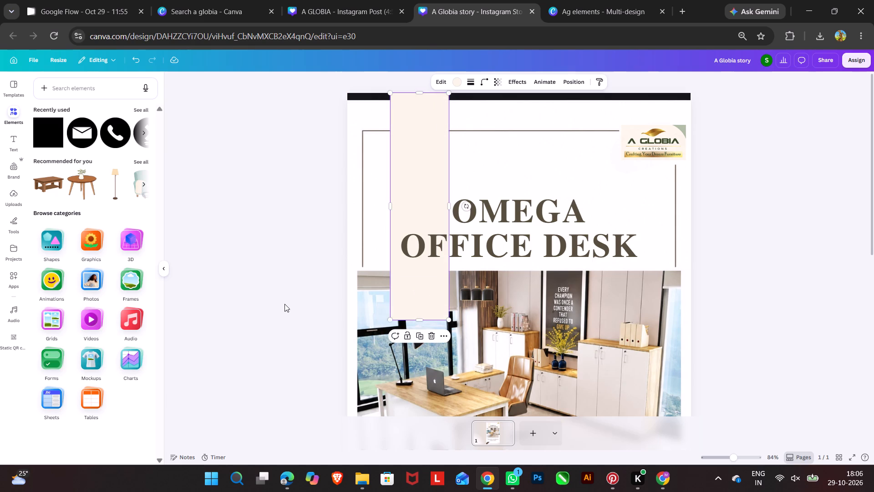
Duplicate the cream strip and place the copy at the lower right of the story, ending at the page's bottom edge.
scroll(283, 295, down, 2)
click(430, 178)
click(418, 224)
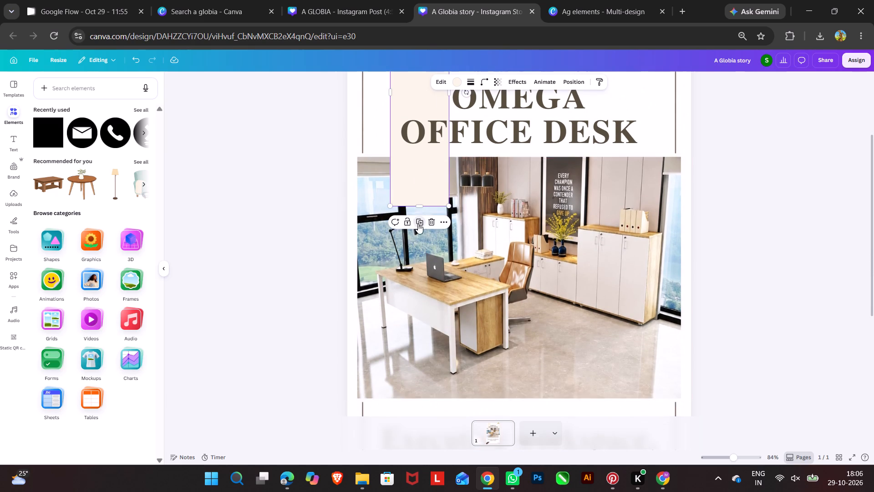
drag(429, 187, 600, 375)
scroll(574, 377, down, 4)
drag(600, 375, 657, 390)
scroll(600, 375, down, 5)
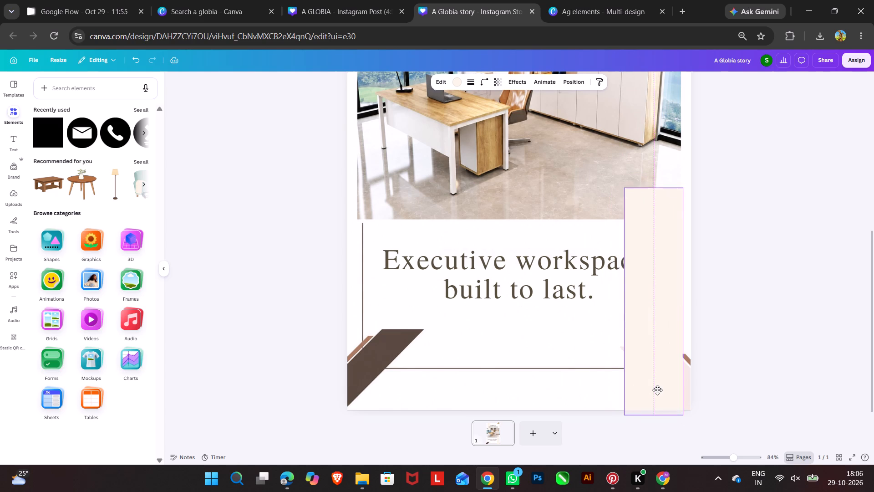
drag(657, 390, 627, 389)
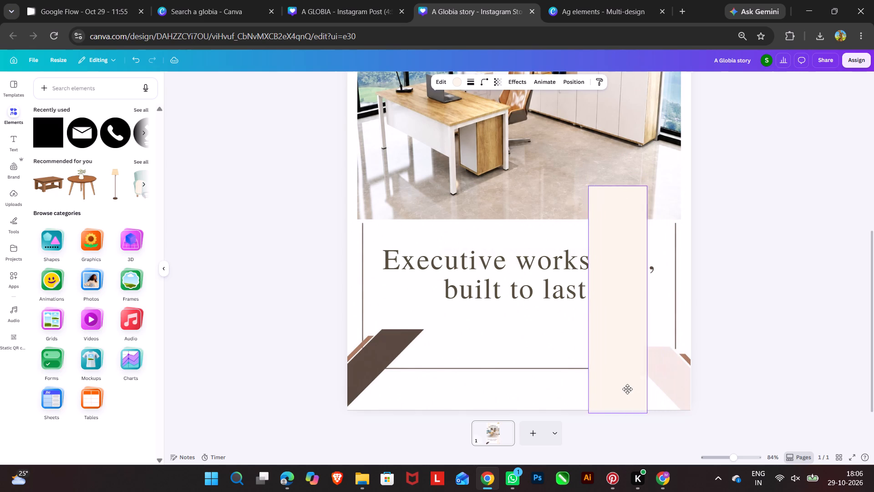
drag(627, 389, 645, 387)
Extend the copied strip's top edge upward over the office photo.
drag(640, 183, 640, 177)
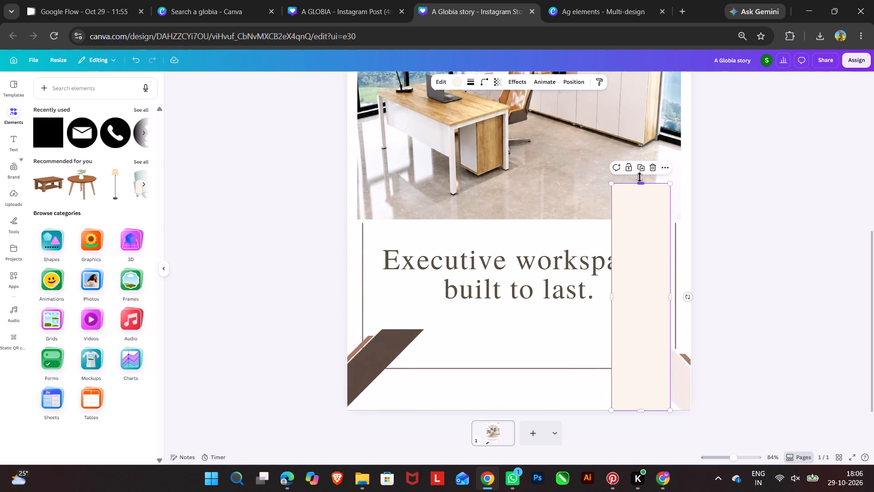
drag(640, 177, 633, 102)
scroll(643, 206, up, 4)
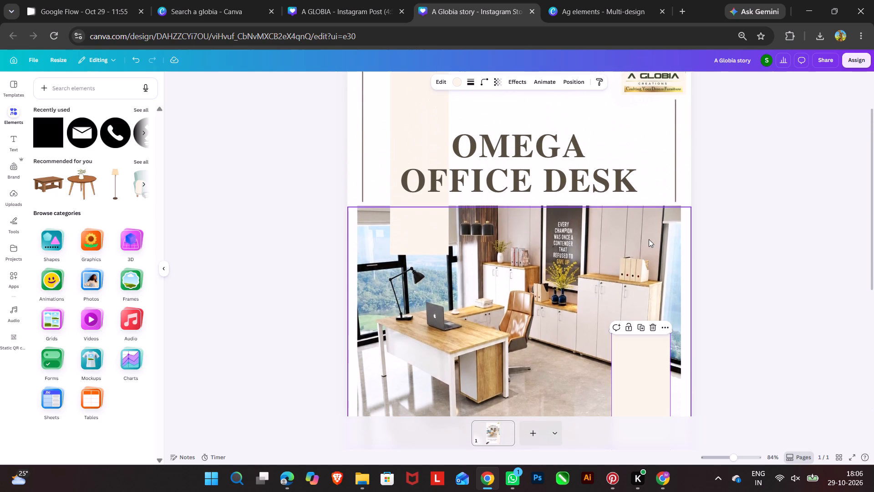
Recolour the copied lower-right strip to the khaki beige from the logo's photo colours.
scroll(649, 239, down, 1)
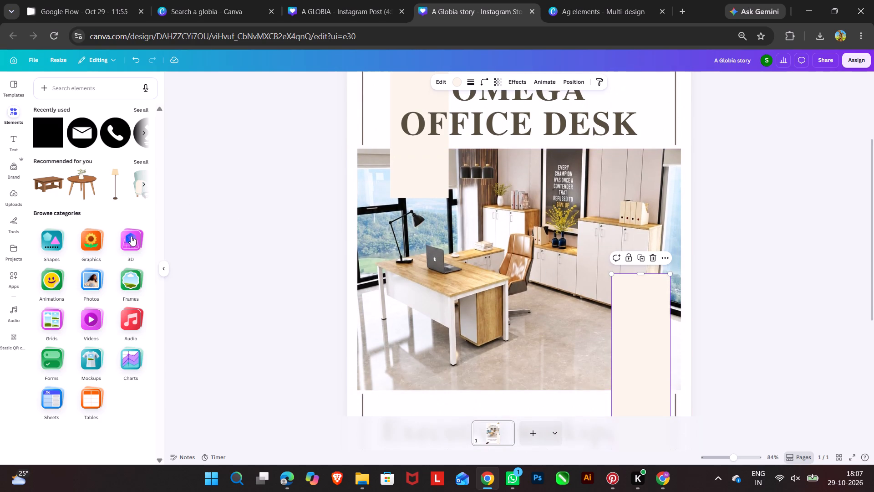
click(461, 79)
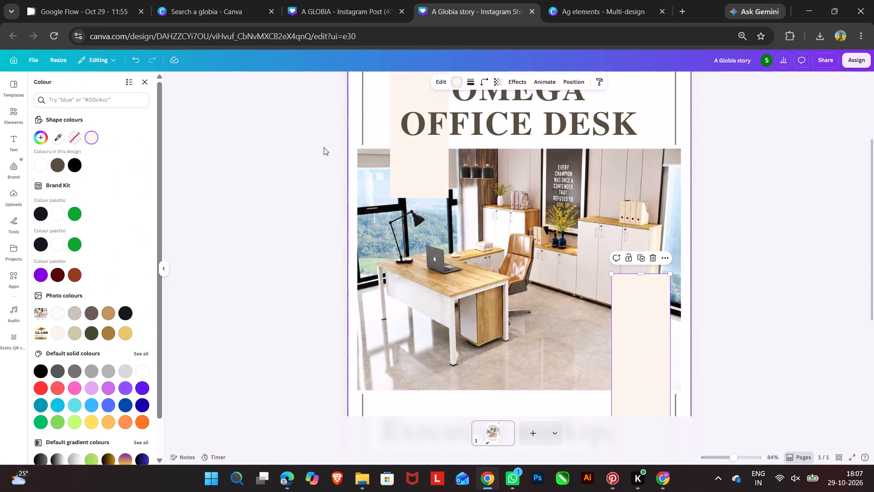
click(75, 336)
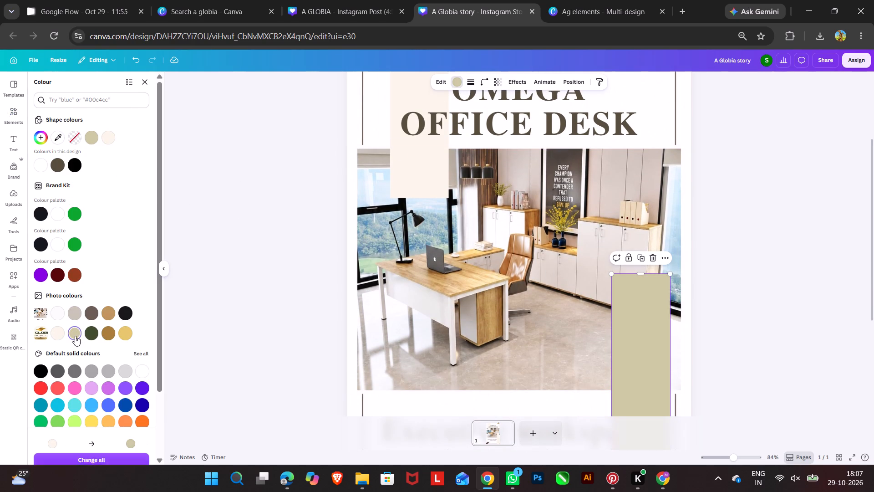
Move the beige strip's layer down the stack to just beneath the office photo, behind the tagline.
scroll(283, 328, down, 4)
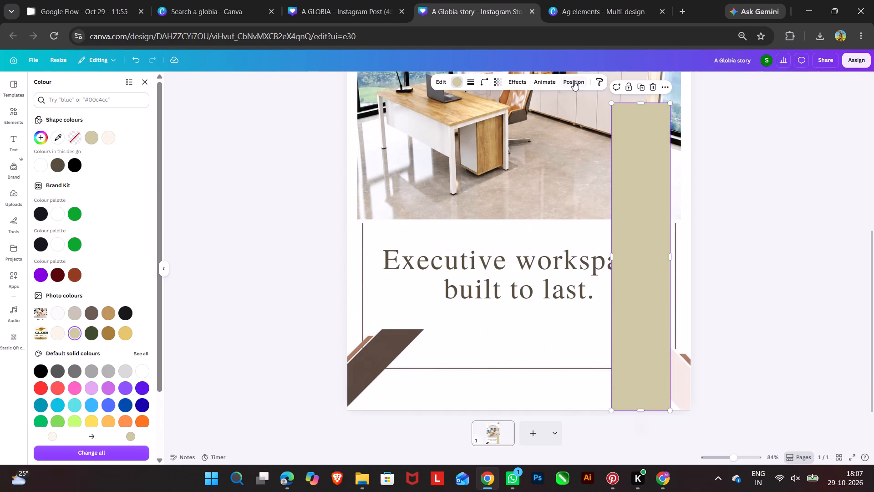
click(575, 81)
click(141, 105)
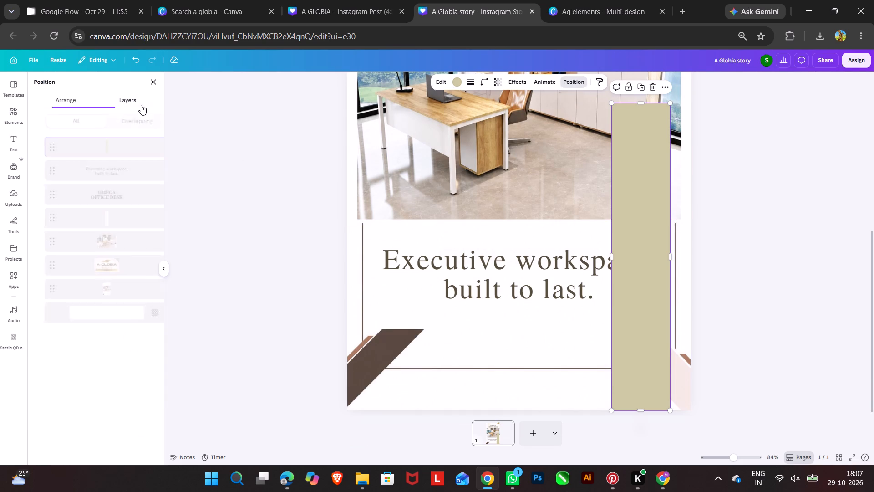
drag(110, 150, 111, 251)
double_click(249, 241)
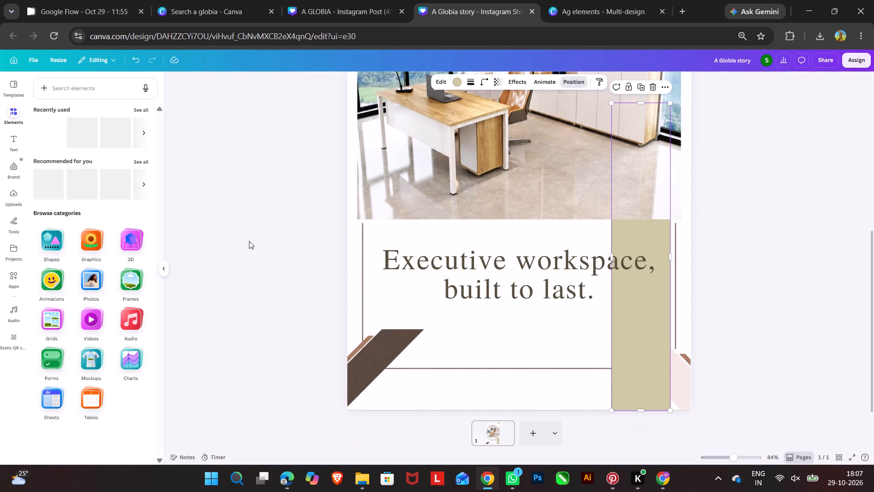
click(753, 321)
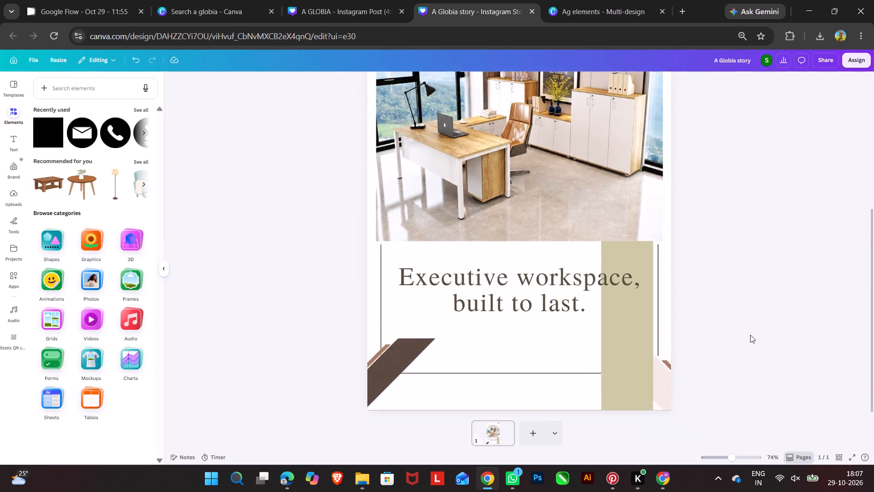
Nudge the OMEGA OFFICE DESK title slightly upward, away from the office photo.
scroll(754, 332, up, 1)
scroll(757, 331, down, 1)
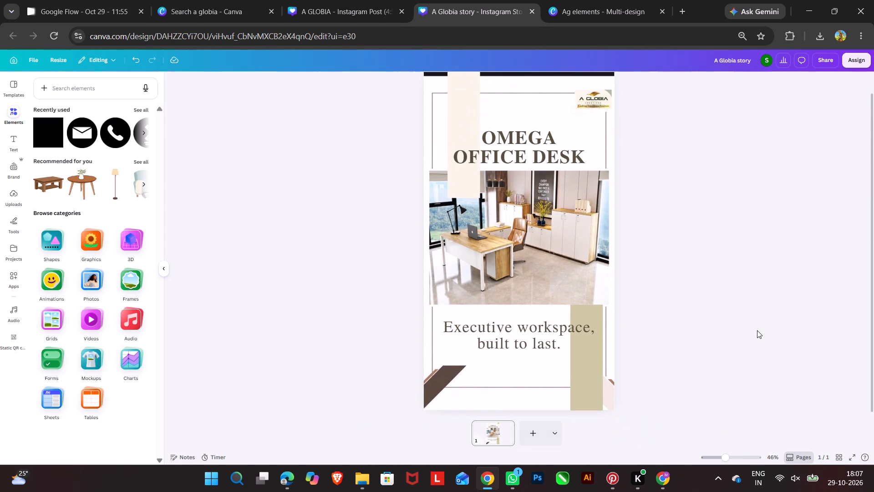
scroll(757, 330, down, 1)
click(770, 289)
click(548, 151)
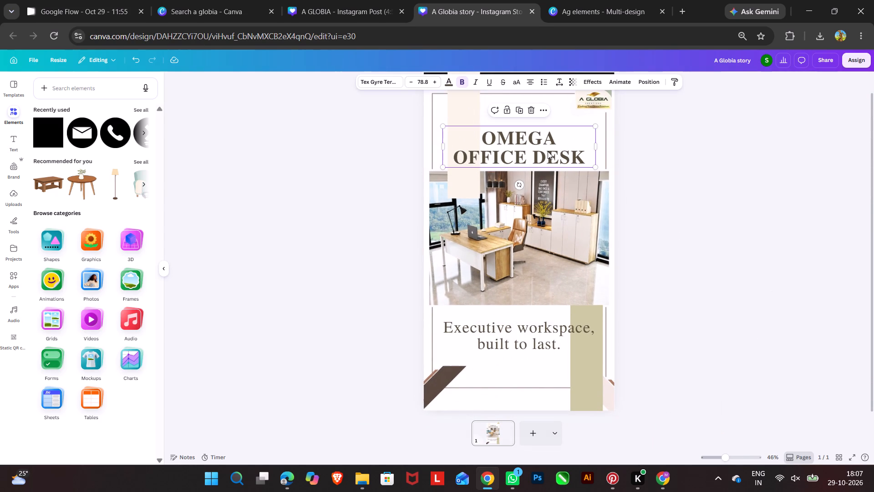
key(Up)
key(Up)
key(Up)
key(Up)
key(Up)
key(Up)
key(Up)
key(Up)
key(Up)
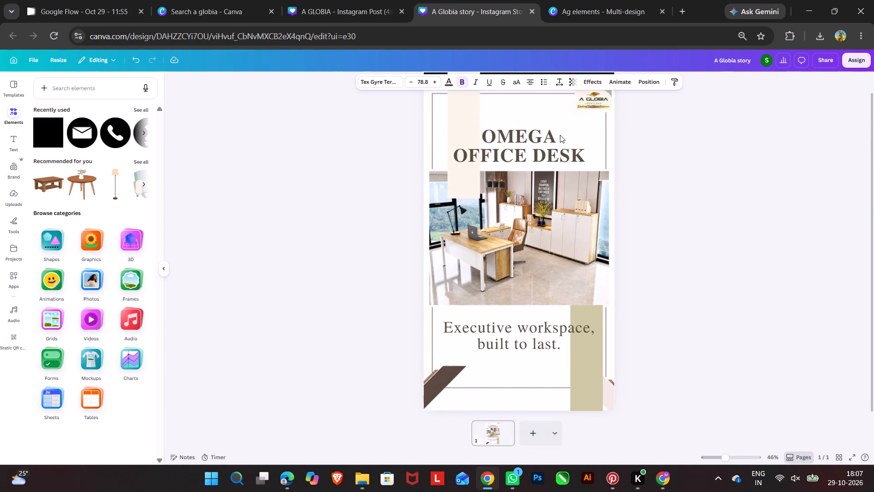
Filter the font choices for the OMEGA OFFICE DESK title to the Modern category.
click(390, 82)
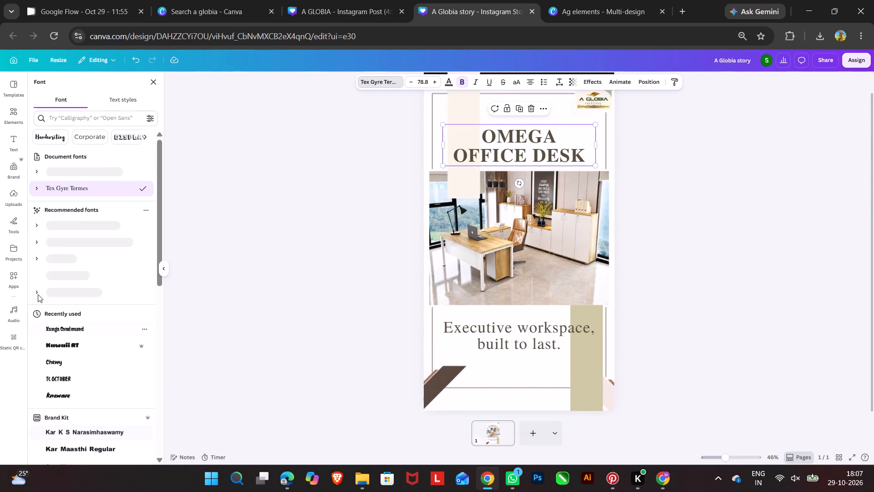
click(146, 133)
click(145, 134)
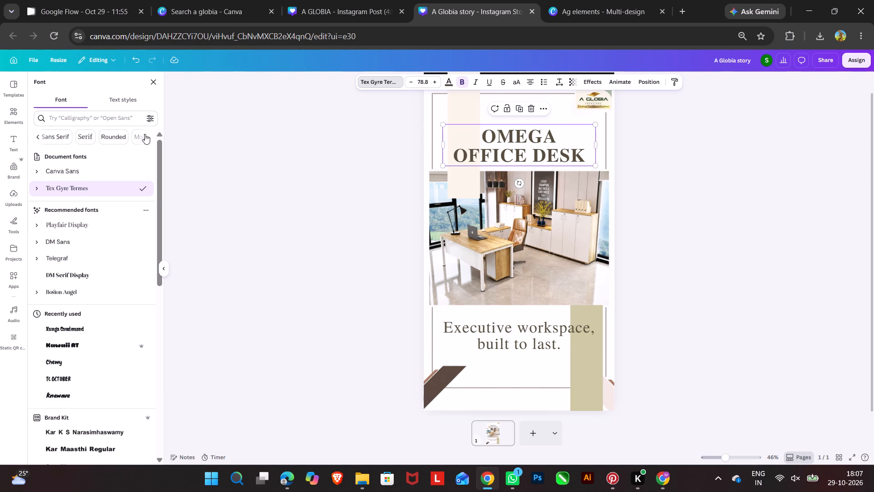
click(145, 134)
click(51, 138)
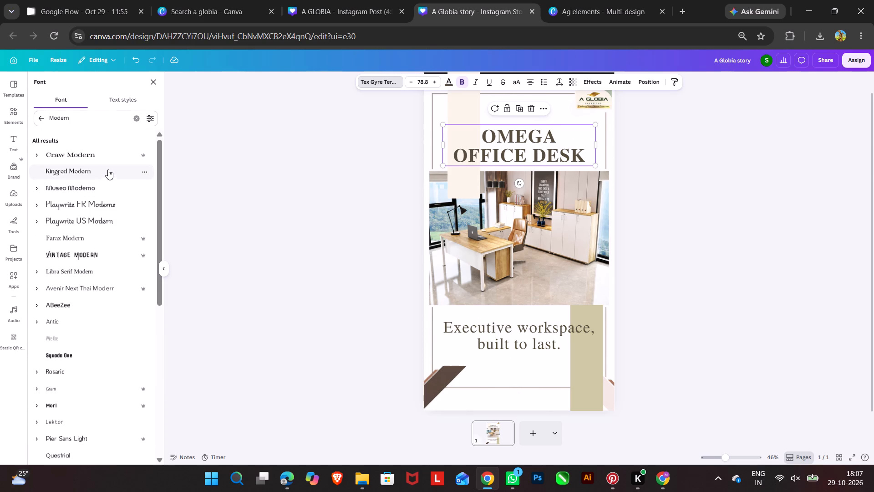
Change the title's font to Glacial Indifference from the Modern fonts, after trying Gram and ADA Hybrid.
scroll(111, 269, down, 4)
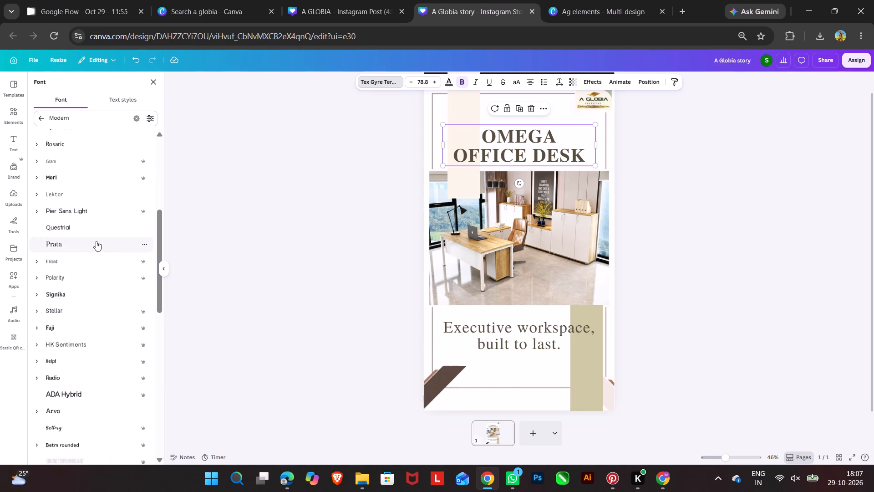
click(67, 163)
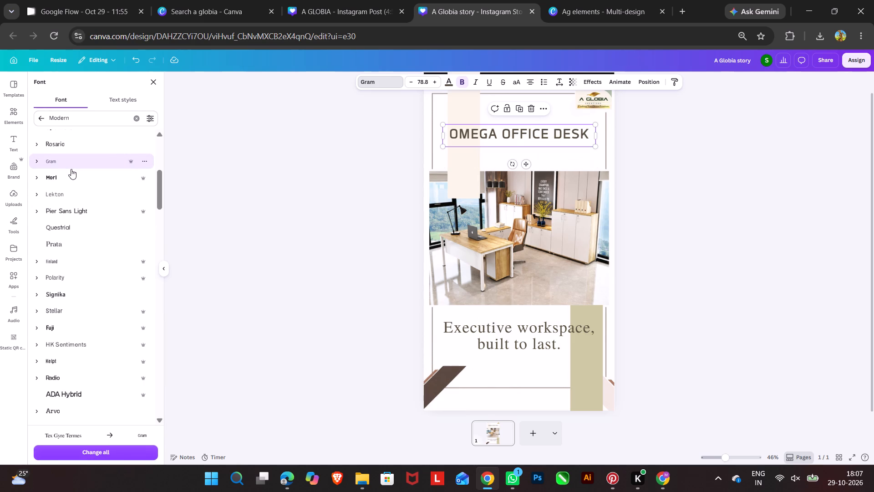
scroll(71, 169, down, 3)
click(78, 217)
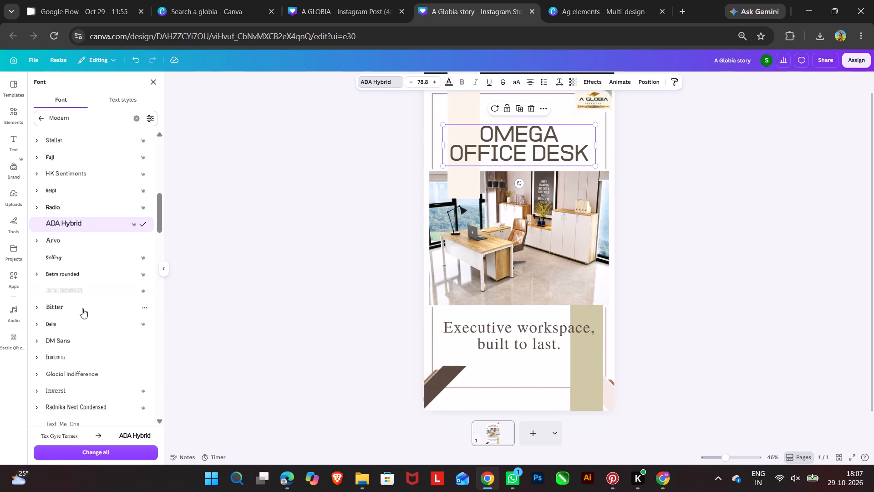
double_click(94, 375)
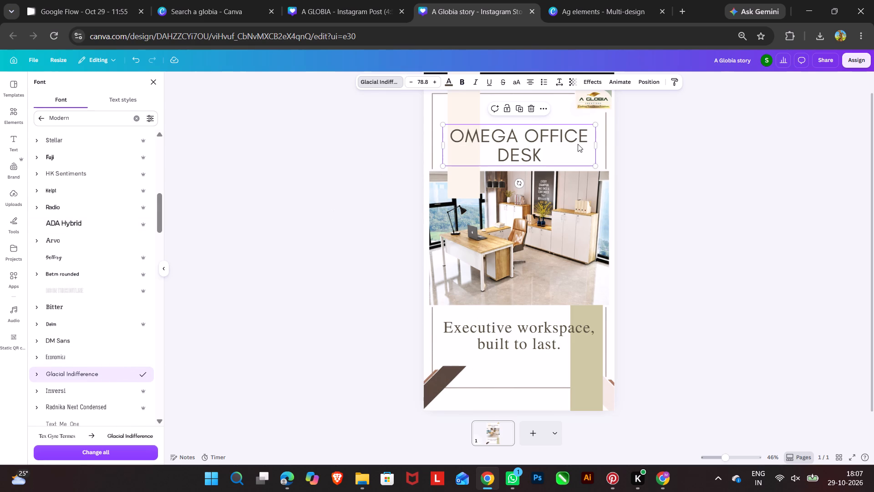
Narrow the title's text box so the lines break as "OMEGA" and "OFFICE DESK", and make the title bold.
drag(599, 147, 577, 148)
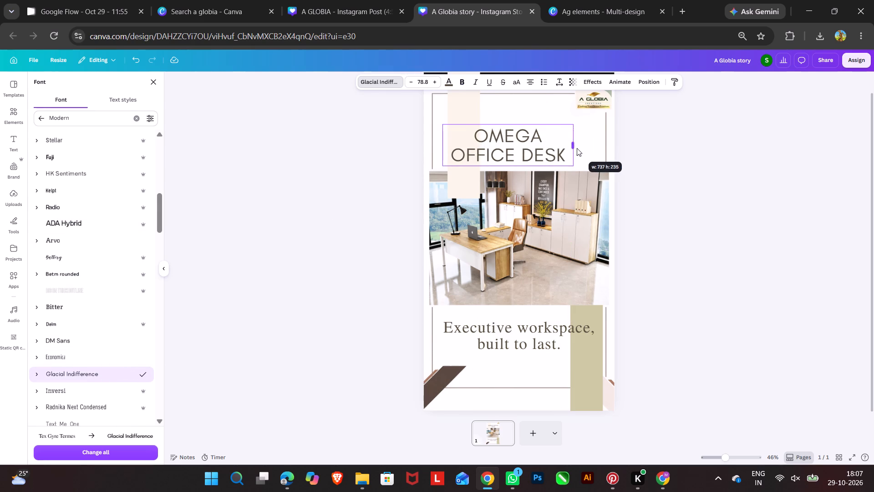
drag(577, 148, 566, 148)
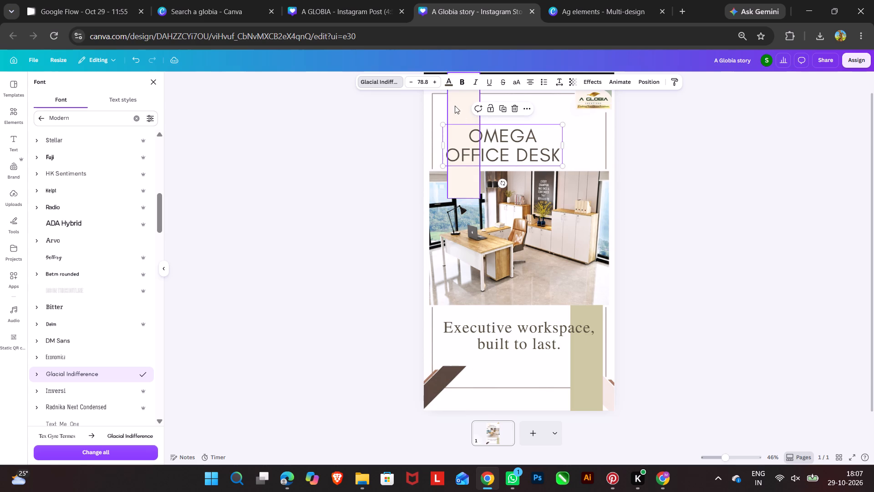
click(462, 82)
double_click(317, 201)
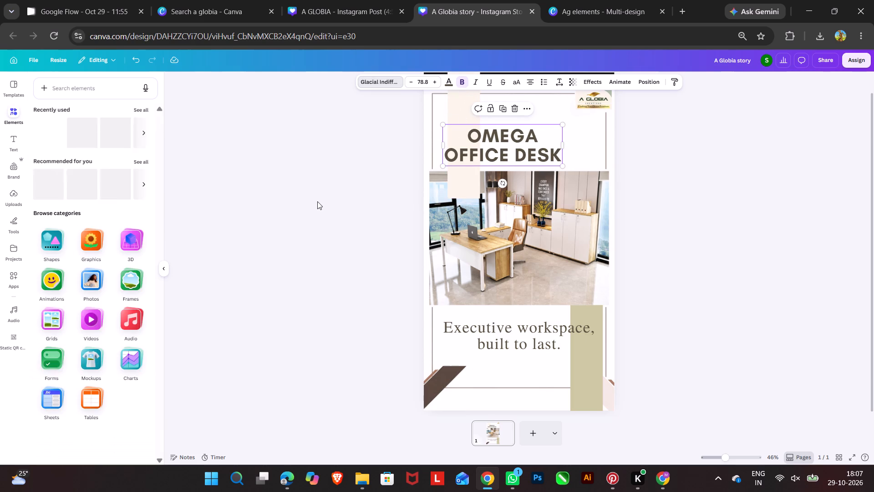
Center the title horizontally on the page and move it down to sit just above the office photo.
right_click(476, 143)
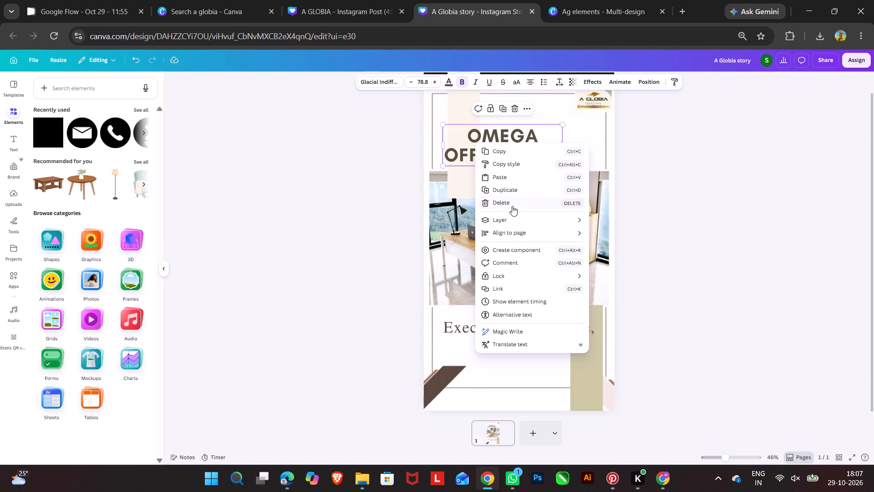
click(515, 231)
click(625, 244)
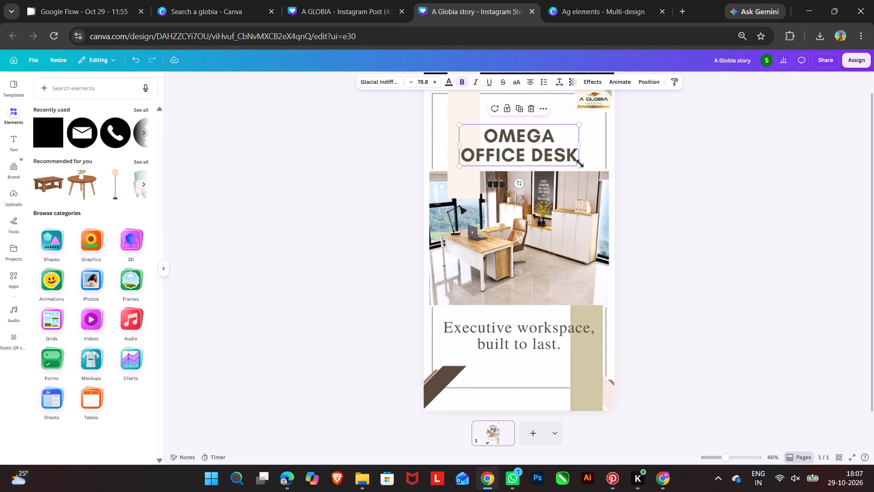
click(523, 150)
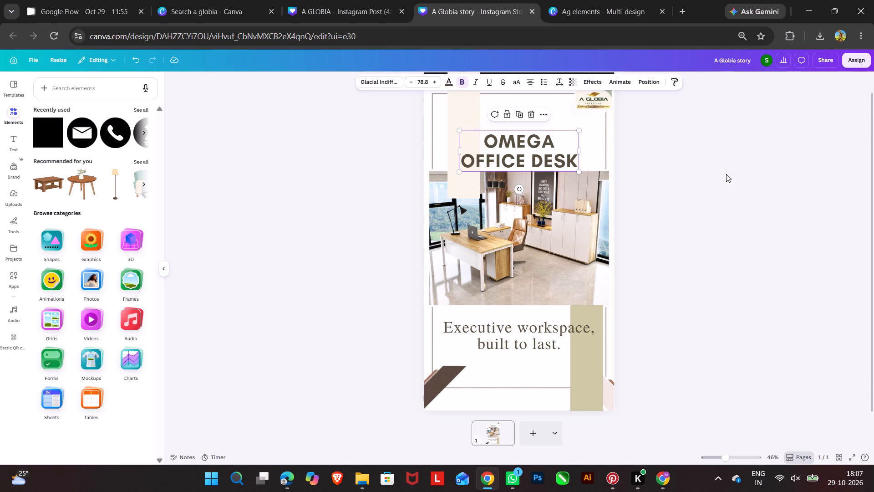
click(726, 174)
Set the tagline's font size to 47 and narrow its text box so "built to last." falls on the second line.
click(554, 325)
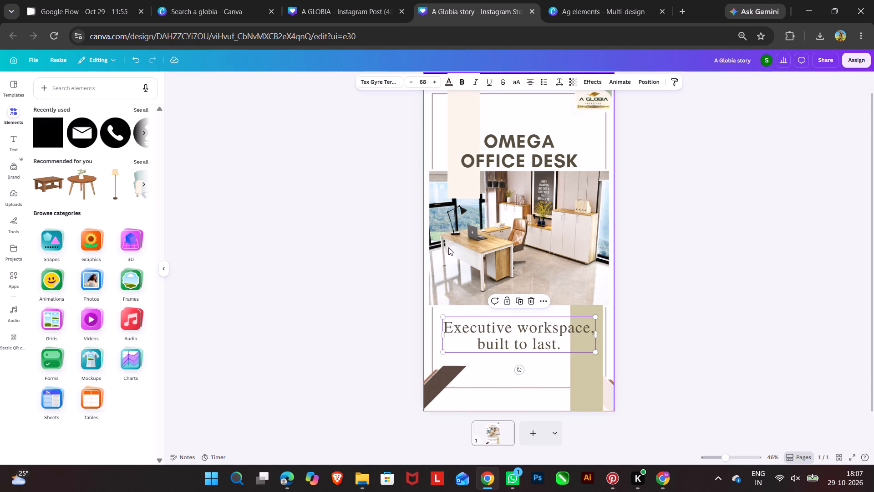
click(437, 82)
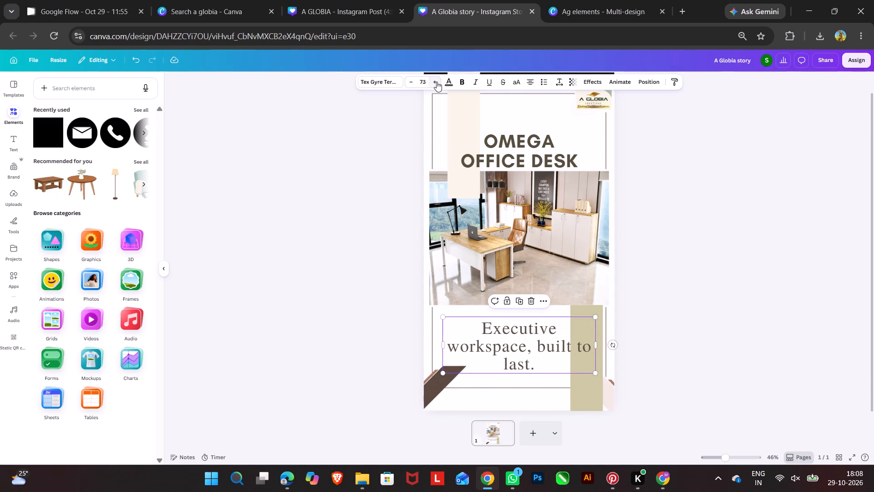
click(405, 85)
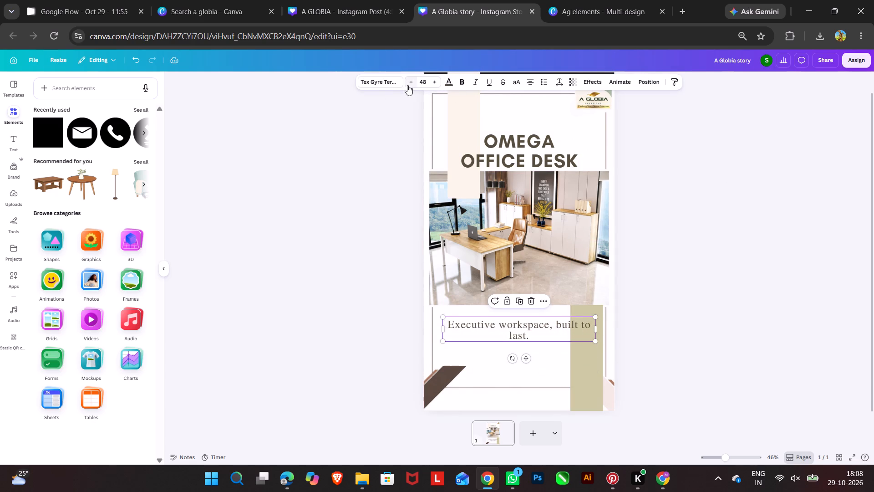
drag(599, 333, 586, 333)
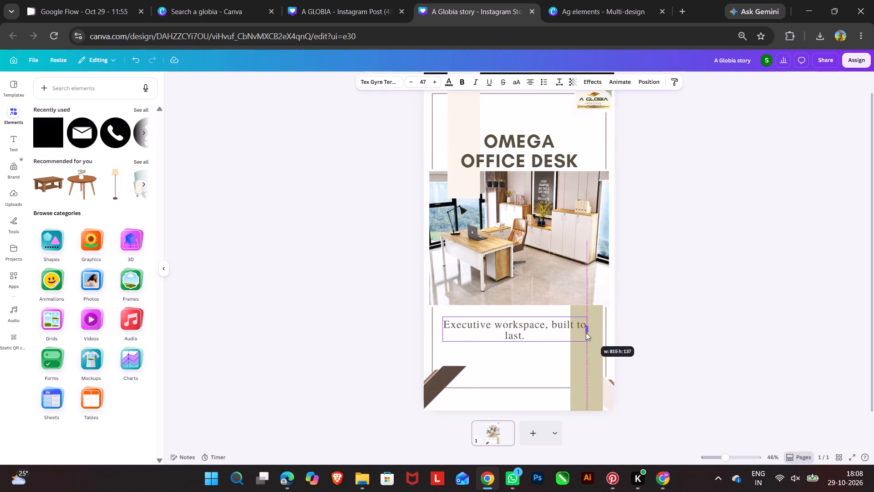
drag(586, 333, 555, 337)
Center the tagline horizontally on the page.
right_click(538, 337)
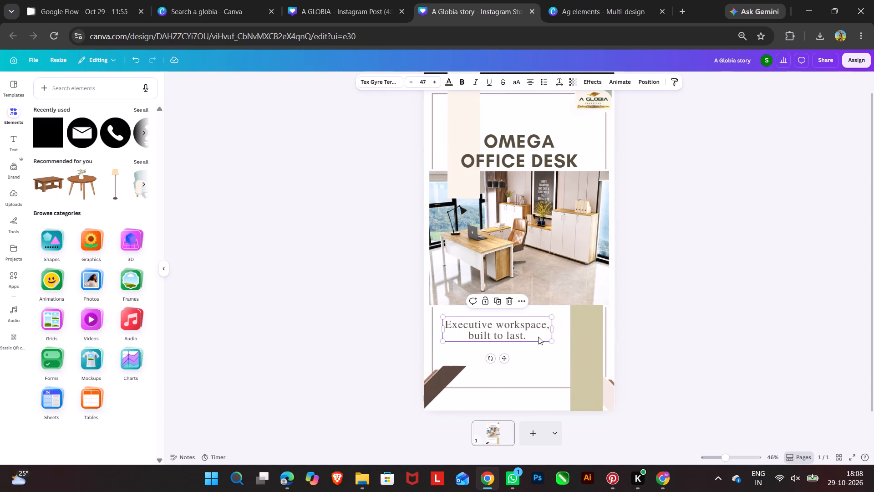
click(574, 340)
click(682, 354)
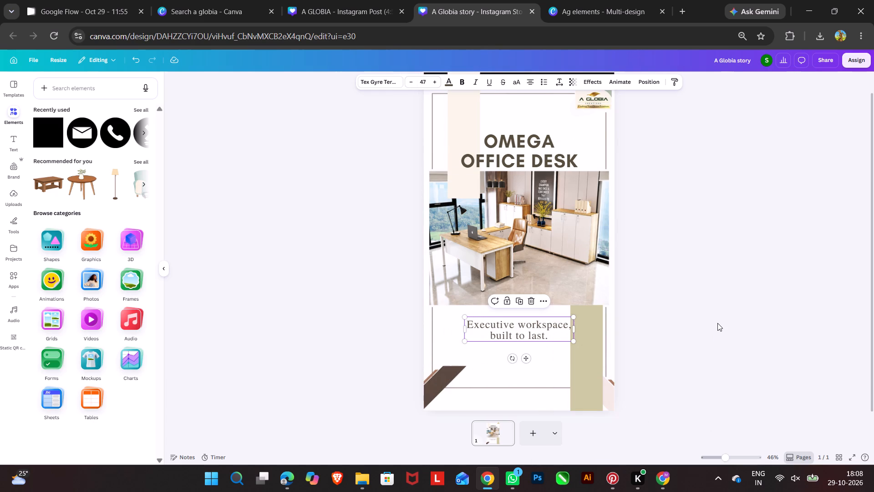
click(717, 320)
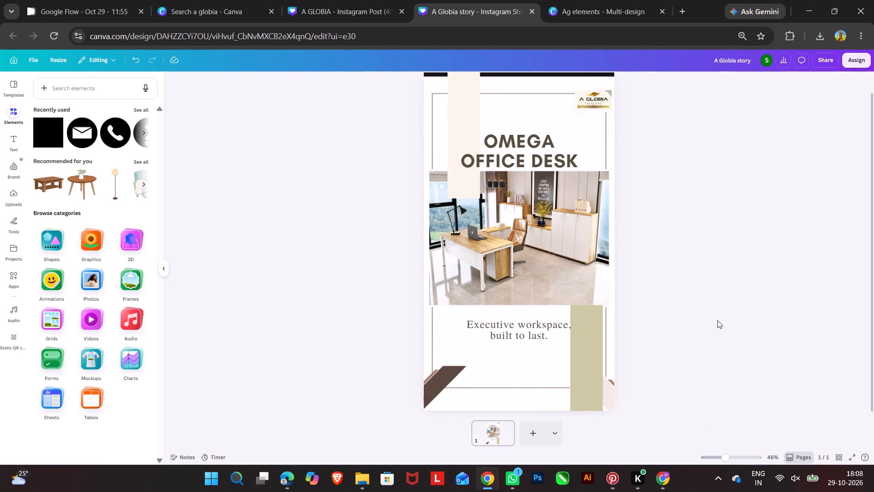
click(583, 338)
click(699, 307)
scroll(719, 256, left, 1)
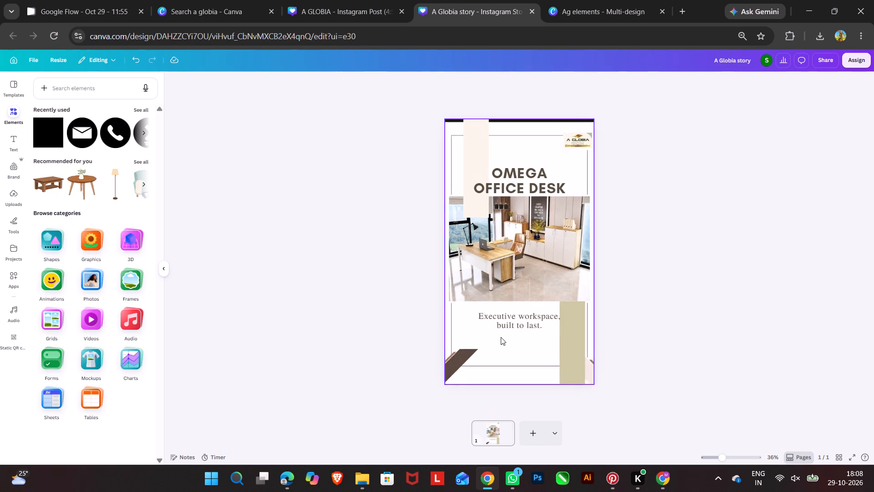
Duplicate the office photo, enlarge the copy to cover the whole story page, and position it so the desk and laptop show.
click(530, 255)
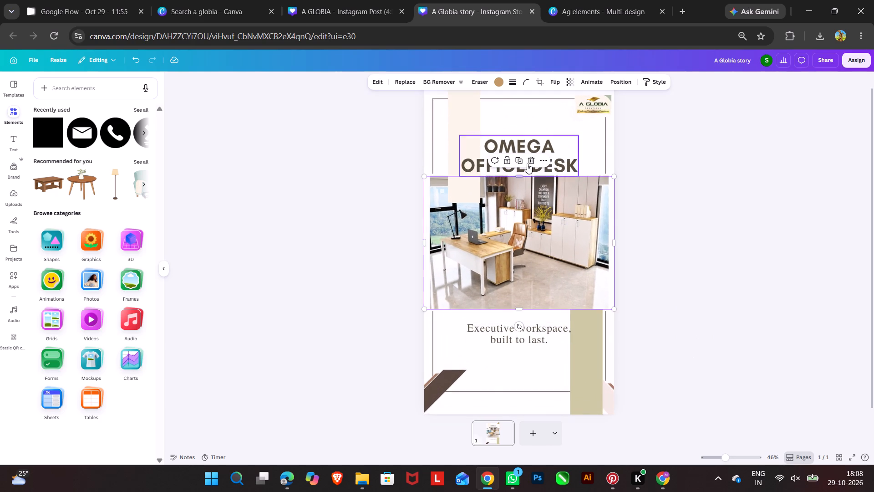
click(519, 158)
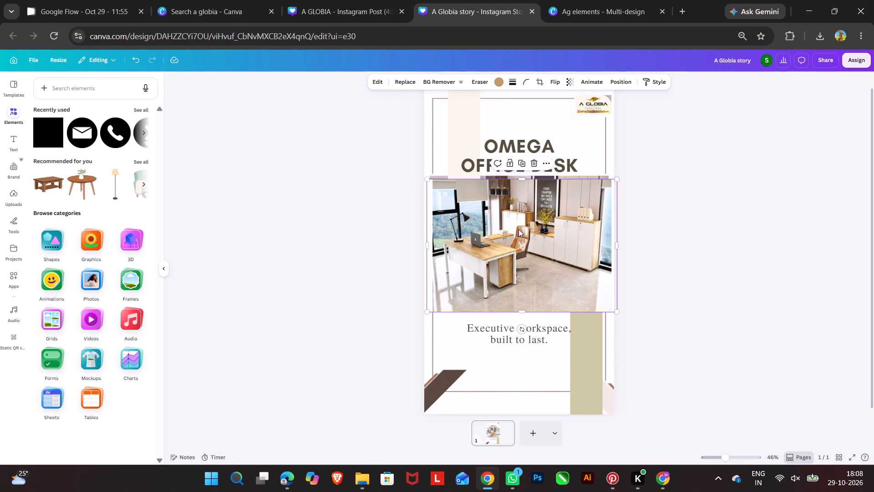
click(518, 229)
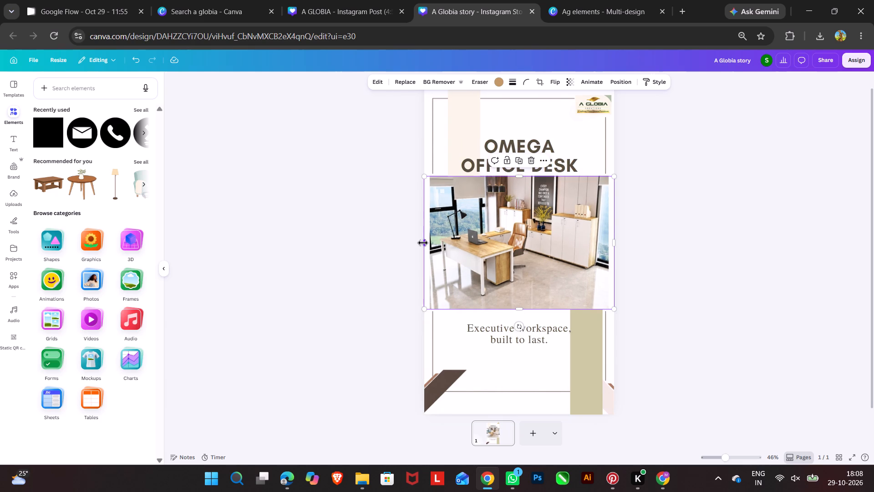
click(425, 243)
drag(612, 175, 623, 167)
drag(623, 167, 731, 75)
drag(425, 308, 352, 452)
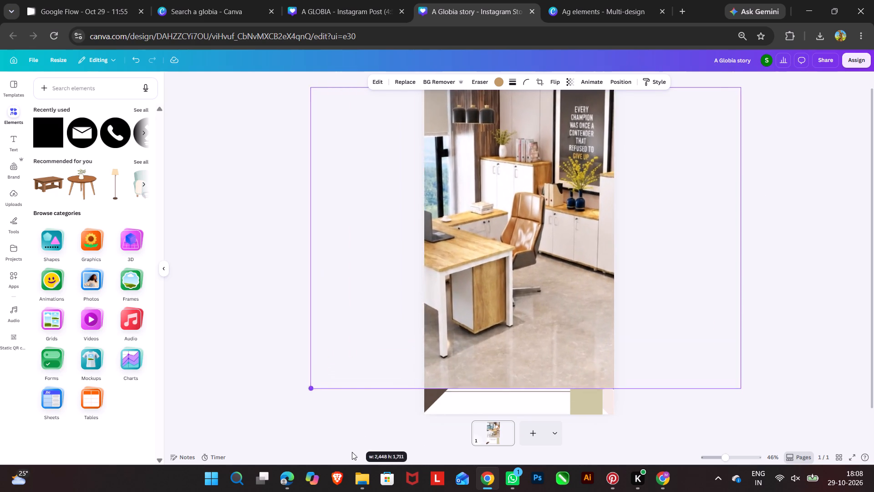
drag(352, 452, 321, 491)
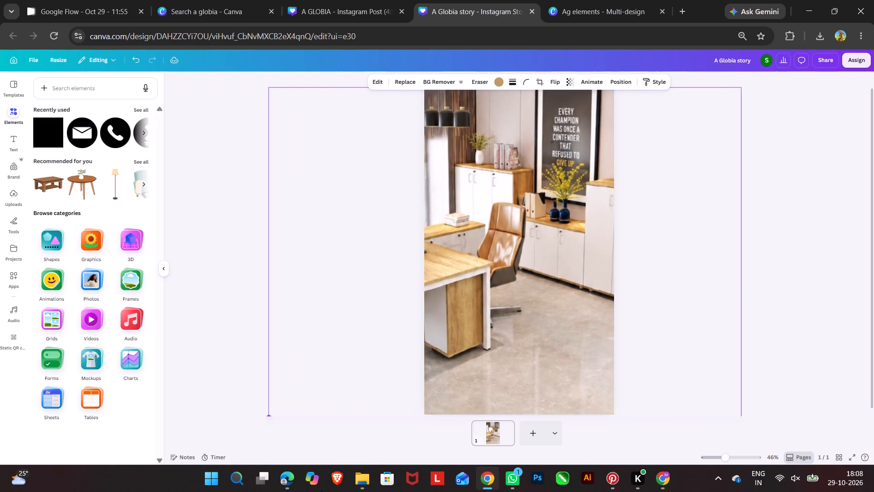
drag(321, 491, 329, 489)
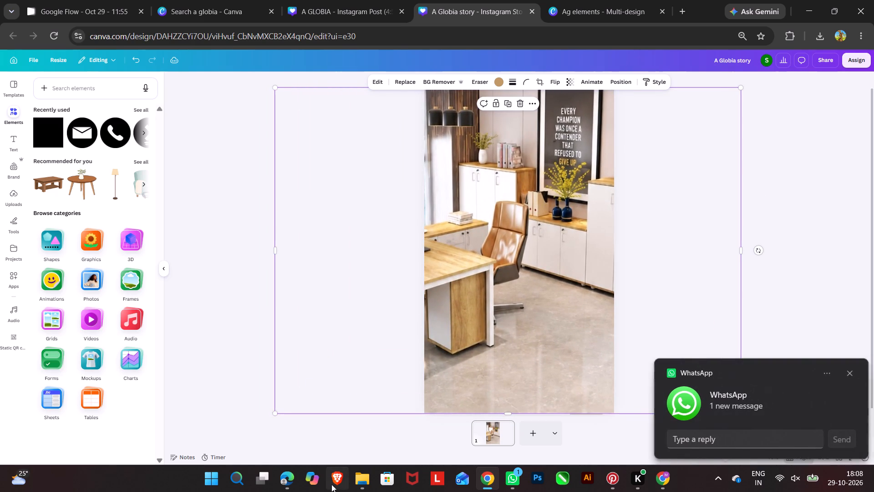
drag(465, 362, 535, 358)
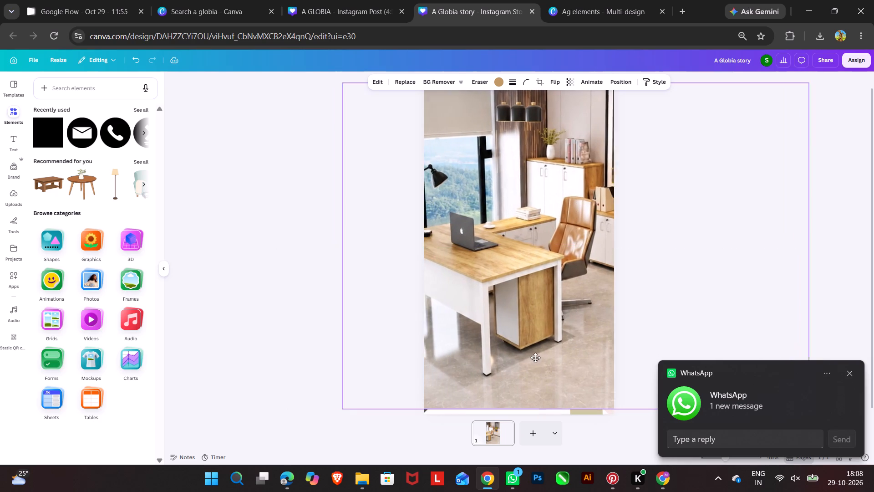
drag(535, 358, 546, 365)
Move the enlarged photo copy down the layer order, below the logo and just above the frame graphic.
click(629, 82)
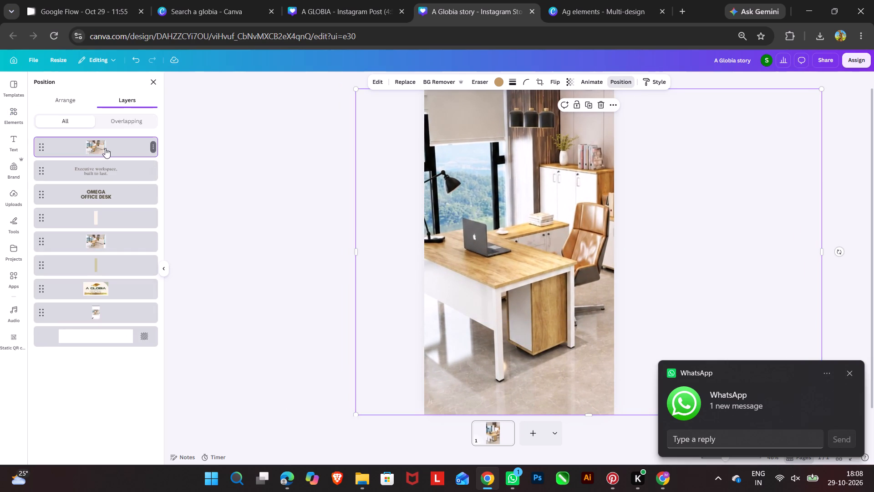
drag(105, 148, 105, 306)
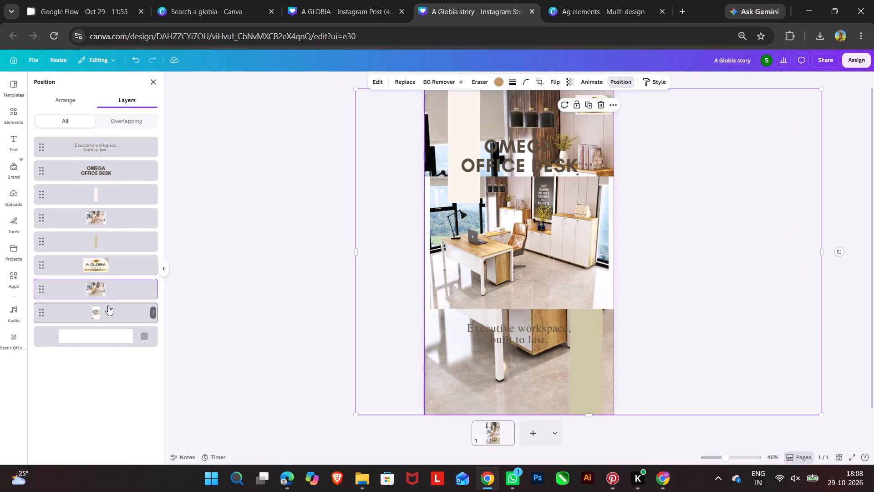
Set the background photo copy's transparency to 17.
click(570, 81)
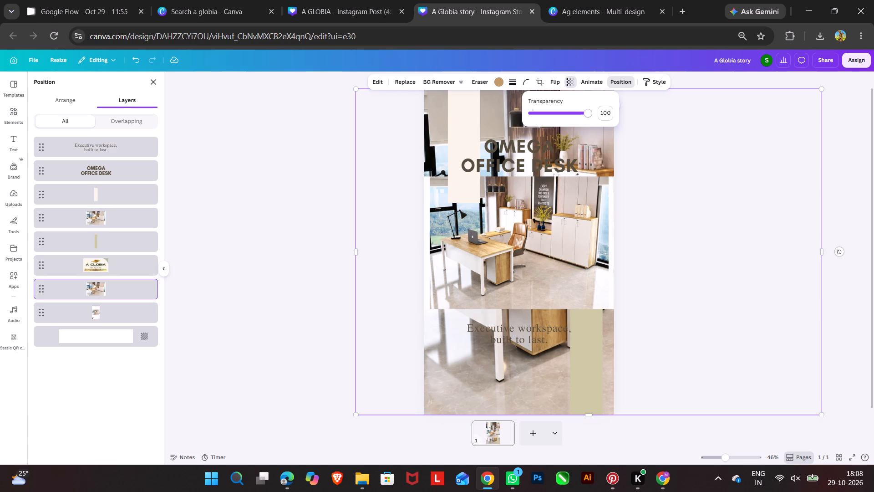
click(587, 114)
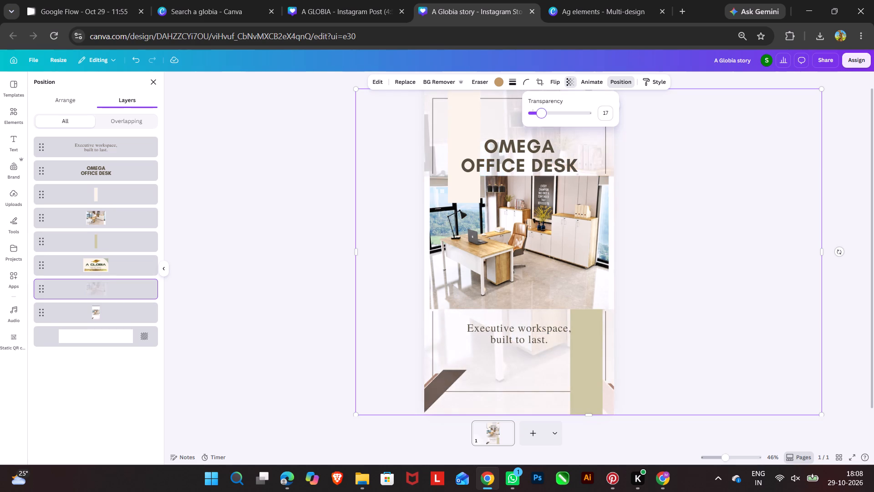
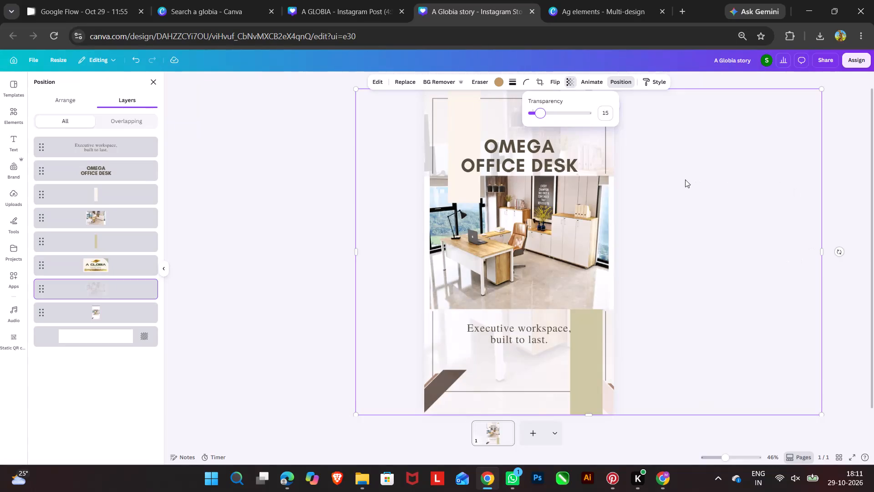
Crop the faded background photo's right, top and left edges to the page edges, nudging the photo slightly upward, for a 1,080 px width.
scroll(701, 256, up, 3)
scroll(714, 218, up, 7)
drag(823, 268, 616, 273)
drag(486, 105, 486, 92)
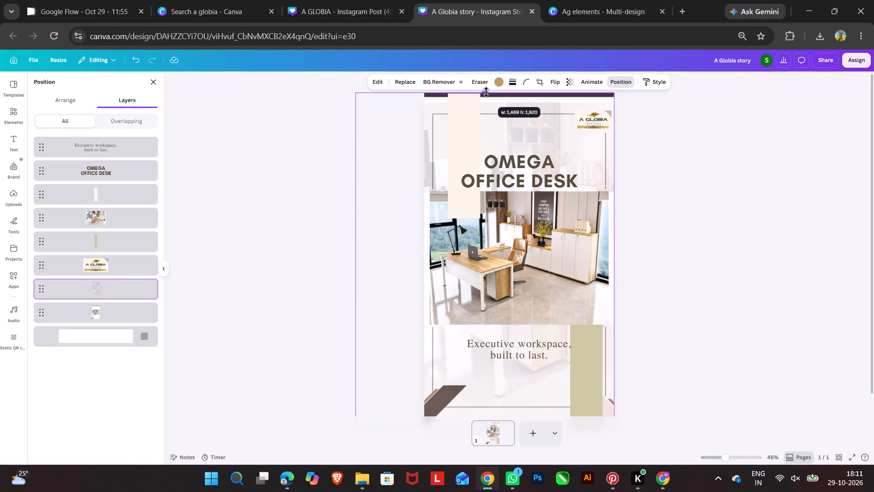
drag(486, 92, 486, 93)
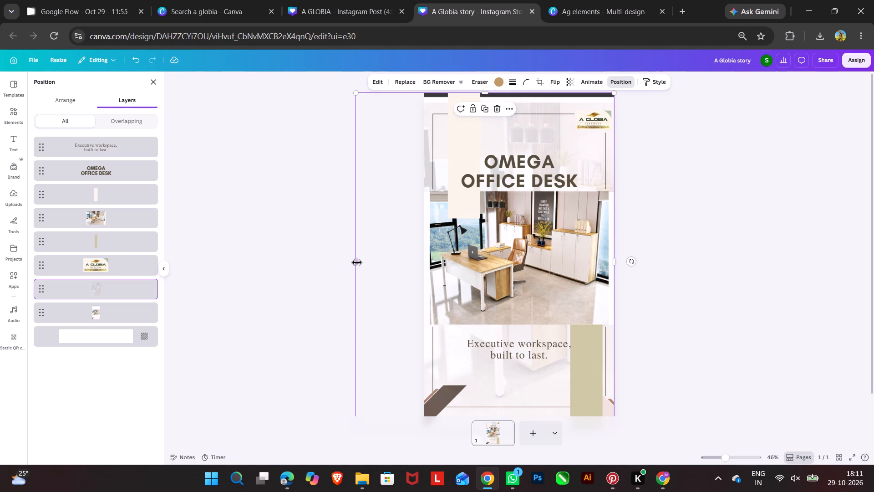
drag(379, 276, 381, 266)
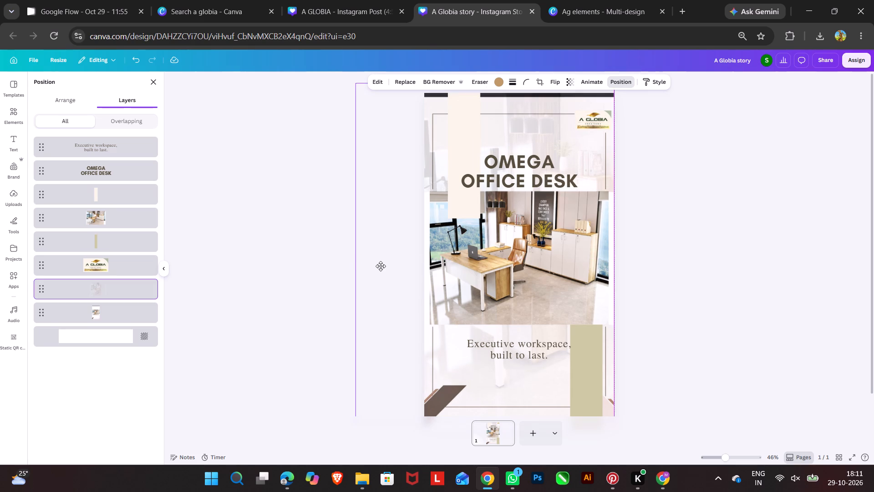
drag(381, 266, 380, 266)
scroll(380, 265, up, 2)
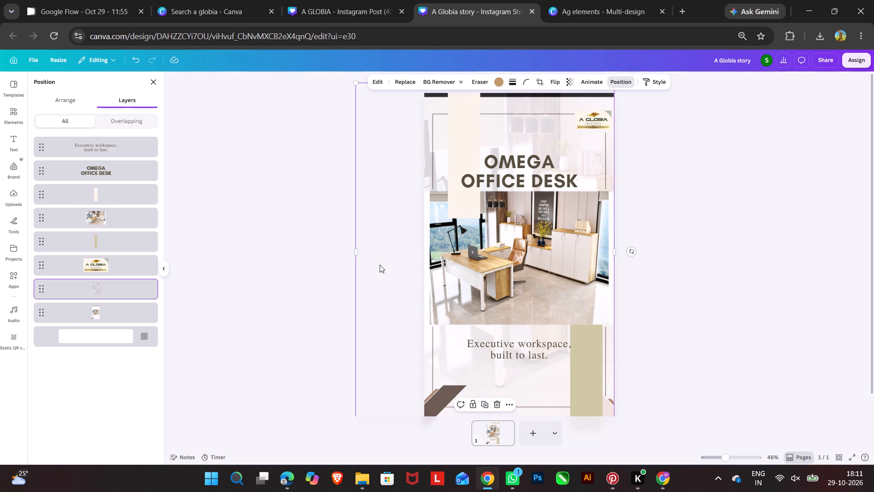
scroll(379, 263, up, 2)
drag(362, 83, 363, 92)
drag(357, 192, 419, 215)
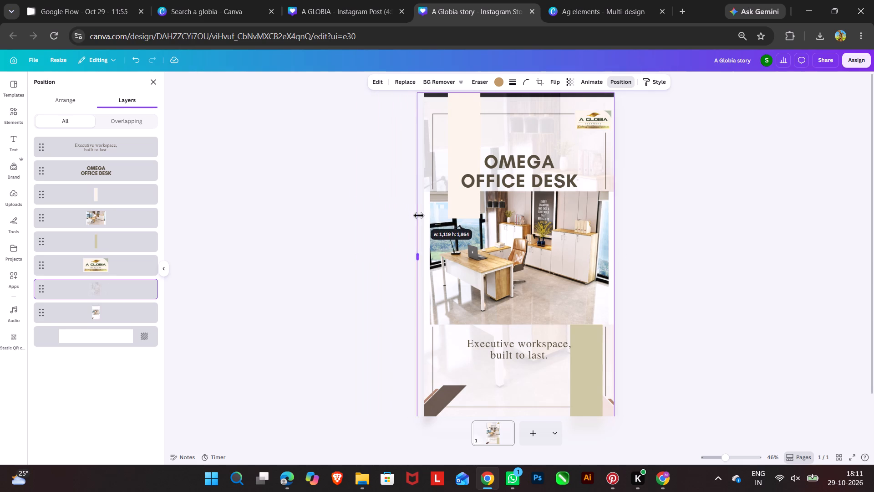
drag(419, 215, 424, 217)
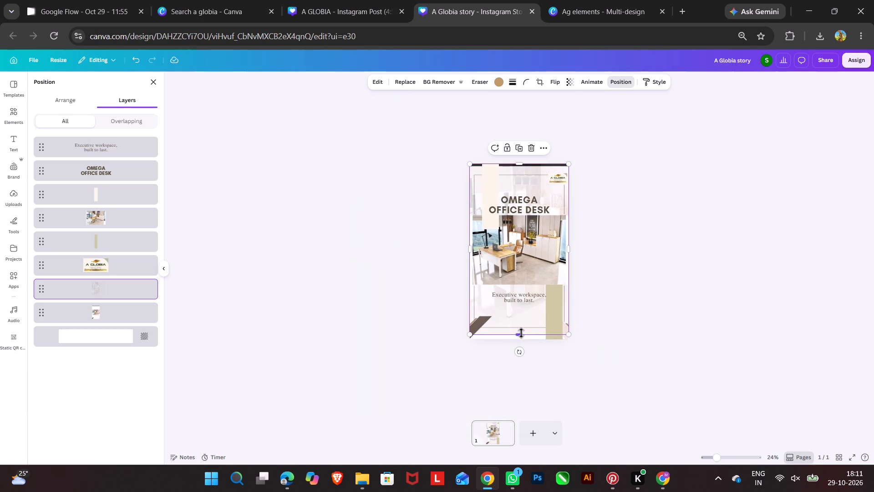
Extend the faded background photo below the page, and bring its lower edge back up to the page bottom.
drag(521, 333, 516, 383)
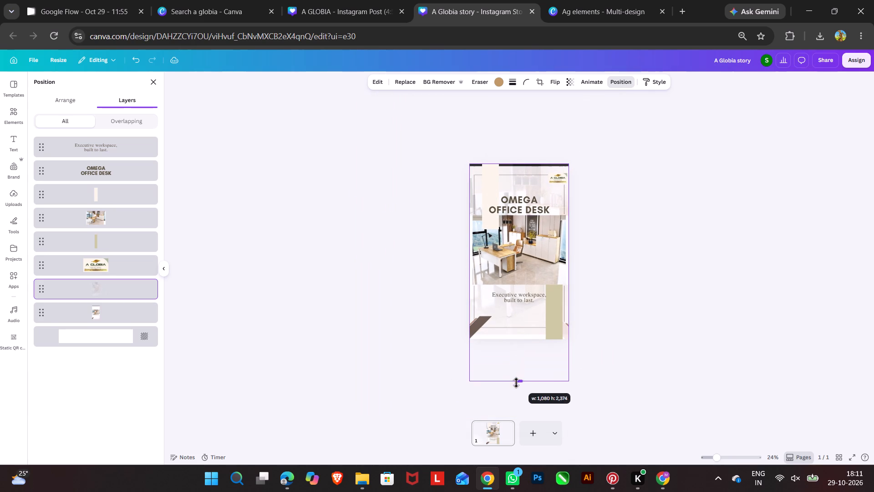
drag(516, 383, 497, 480)
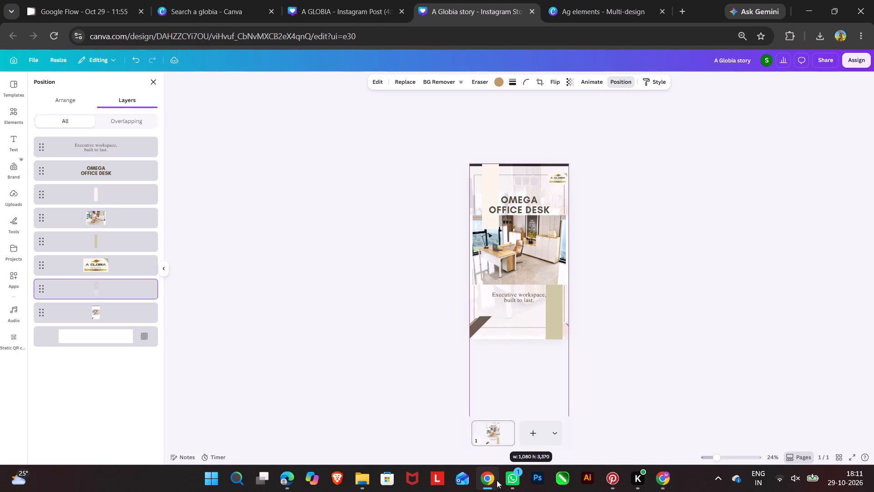
drag(497, 480, 496, 490)
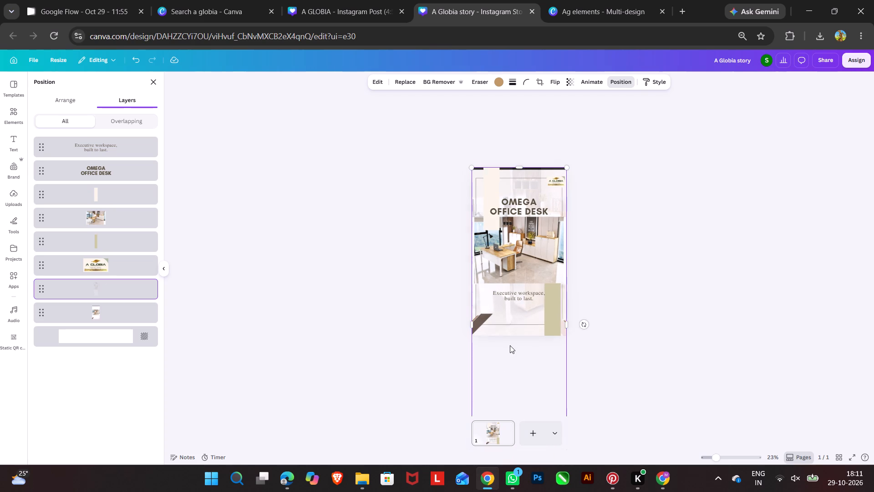
drag(518, 367, 528, 313)
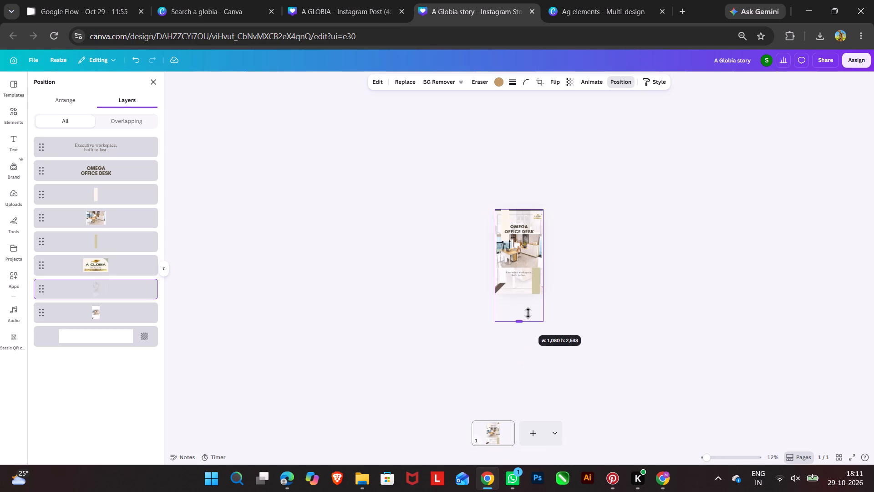
drag(528, 313, 534, 295)
click(593, 311)
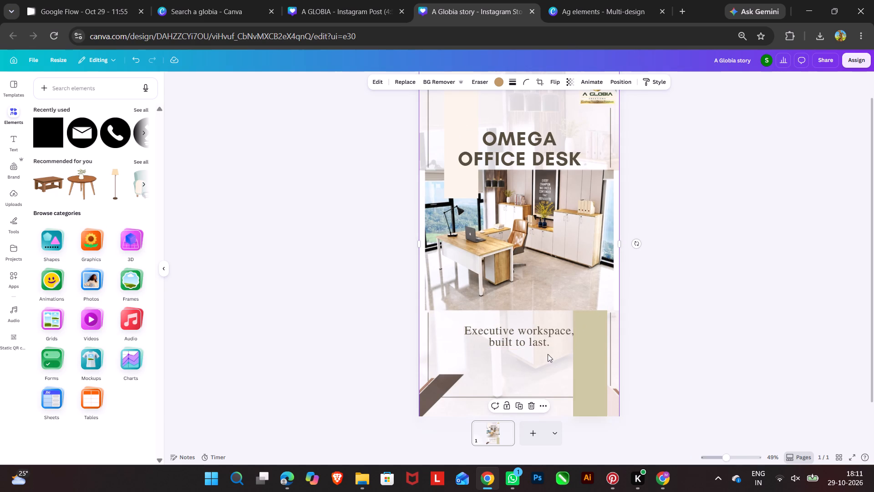
Change the tagline's text colour to black.
click(539, 345)
click(449, 86)
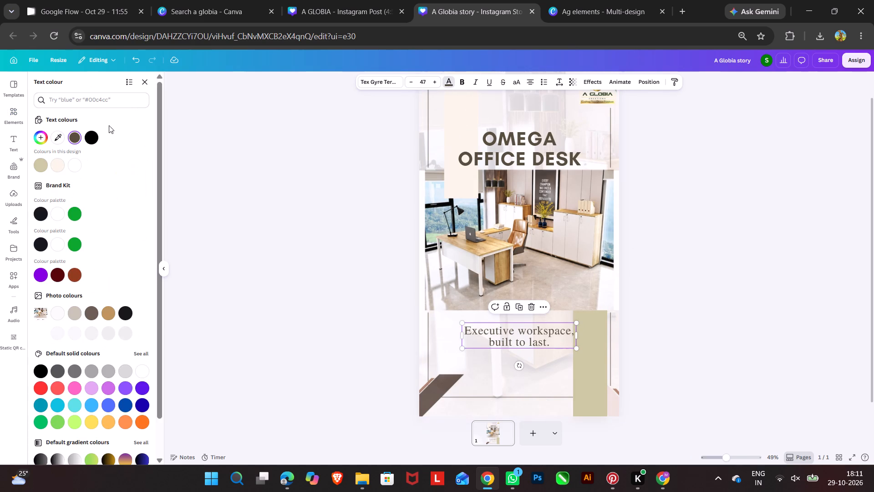
click(88, 139)
double_click(335, 237)
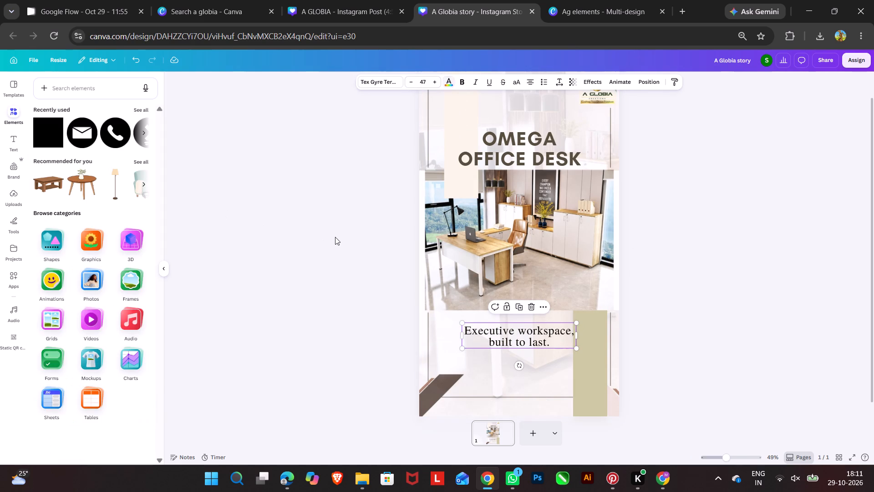
Darken the OMEGA OFFICE DESK title's text to a deeper custom brown.
click(540, 134)
click(447, 82)
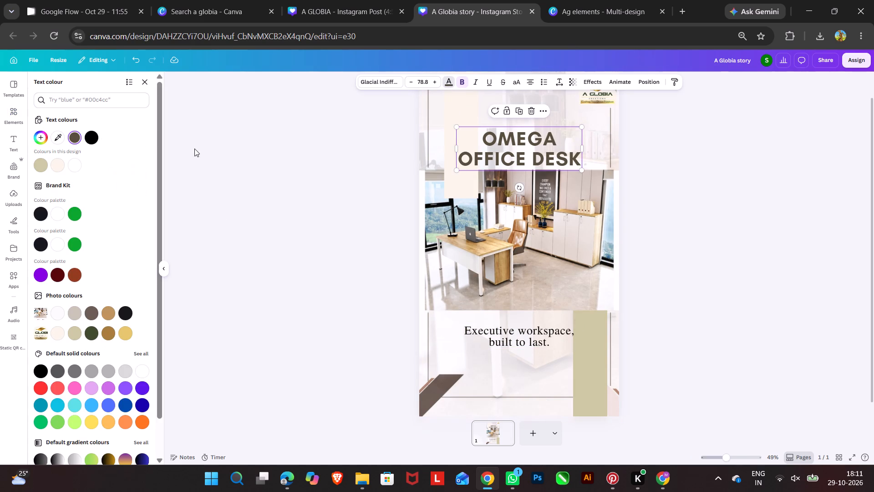
click(39, 137)
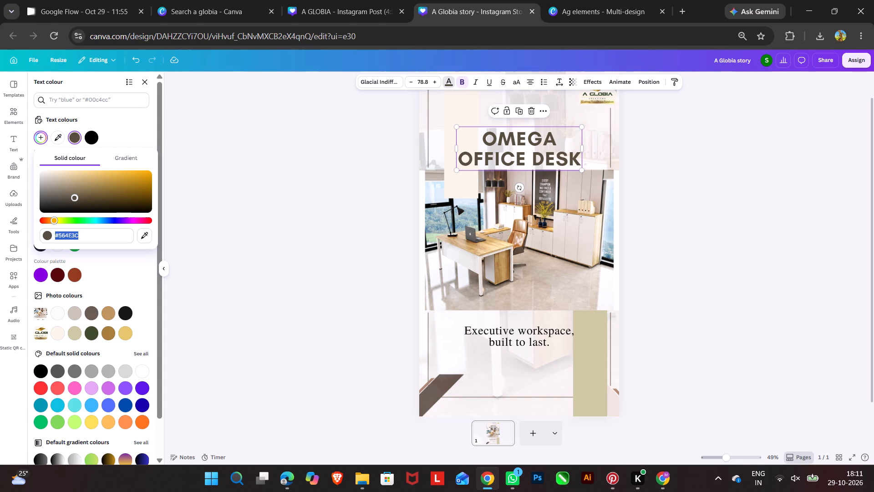
drag(74, 197, 73, 200)
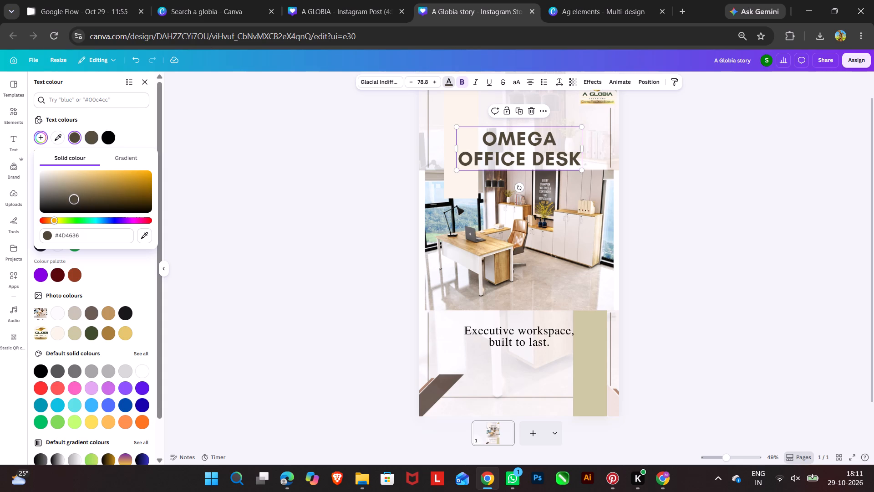
drag(73, 200, 77, 201)
double_click(287, 188)
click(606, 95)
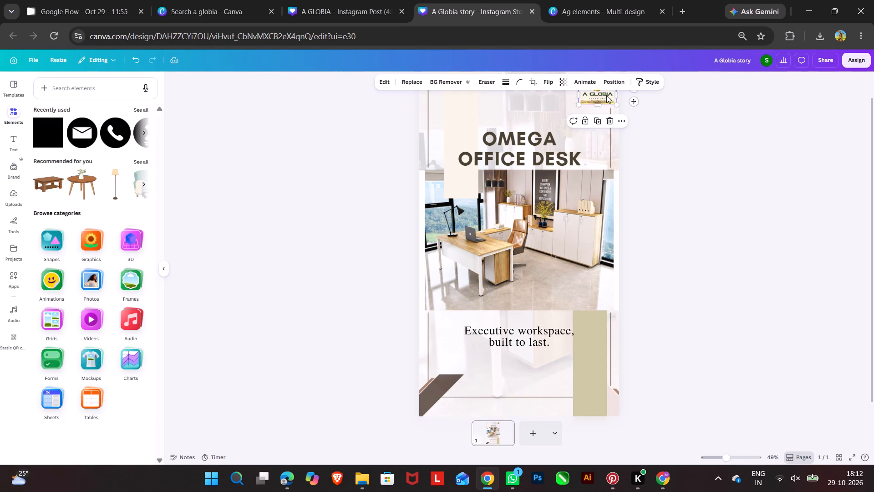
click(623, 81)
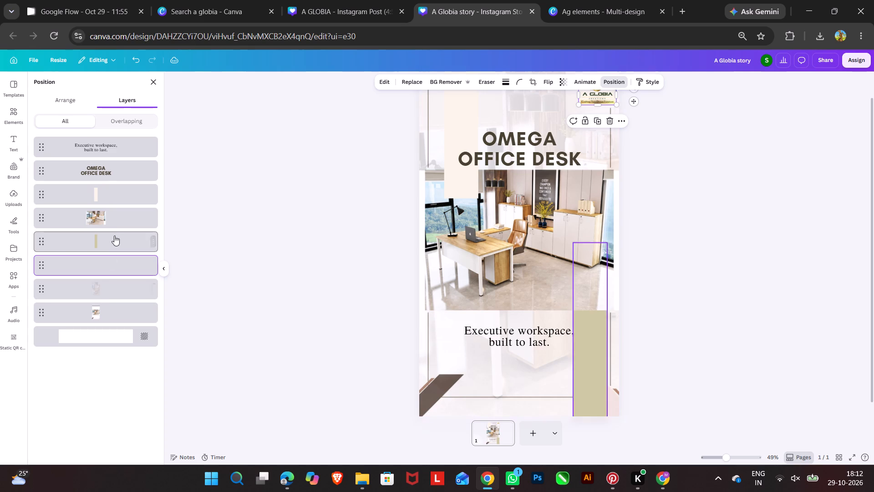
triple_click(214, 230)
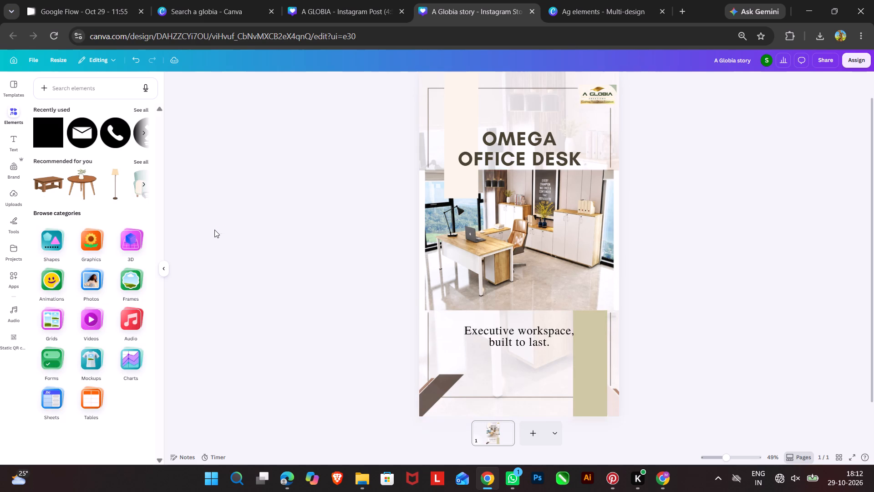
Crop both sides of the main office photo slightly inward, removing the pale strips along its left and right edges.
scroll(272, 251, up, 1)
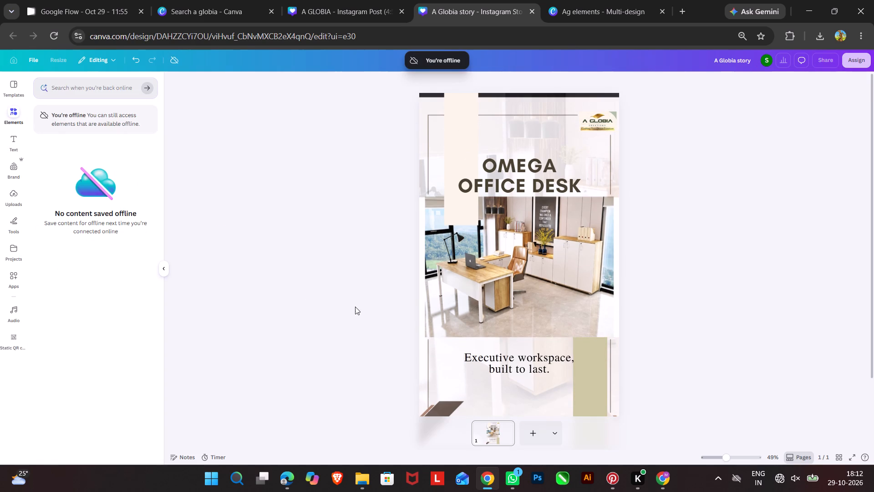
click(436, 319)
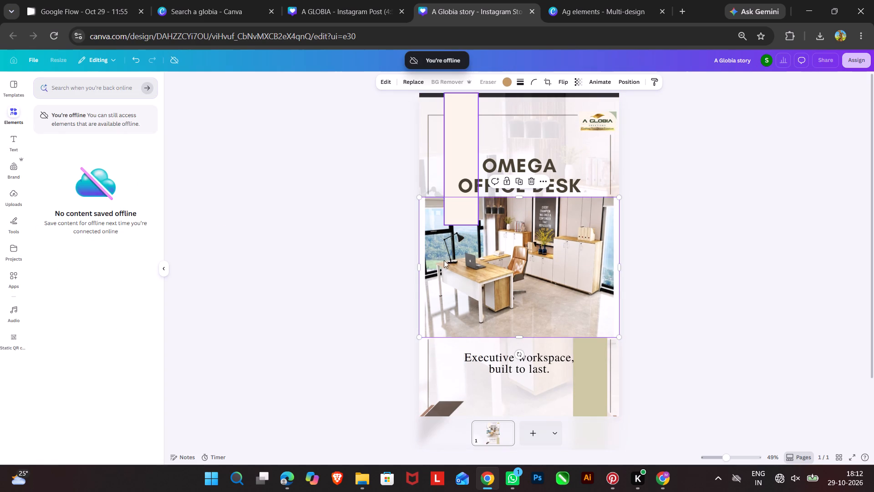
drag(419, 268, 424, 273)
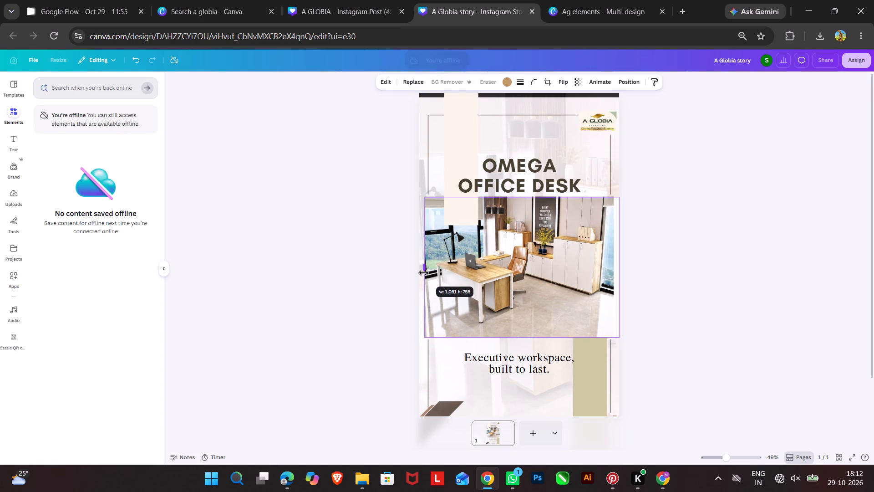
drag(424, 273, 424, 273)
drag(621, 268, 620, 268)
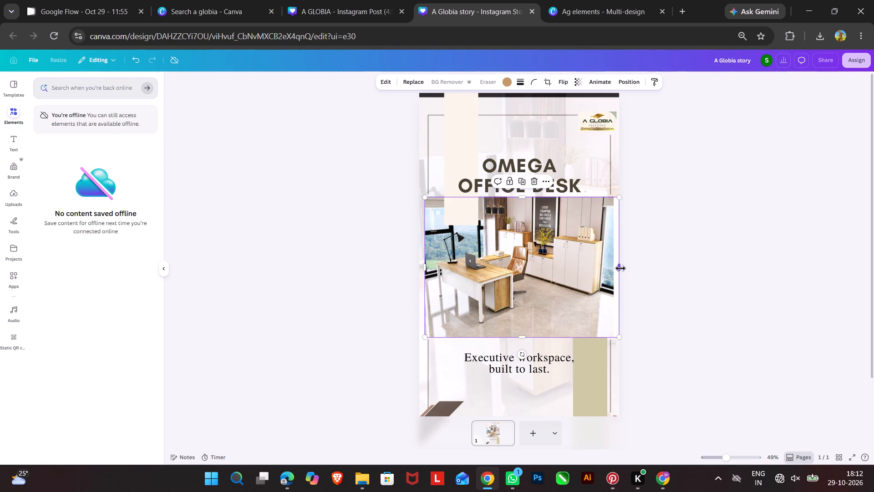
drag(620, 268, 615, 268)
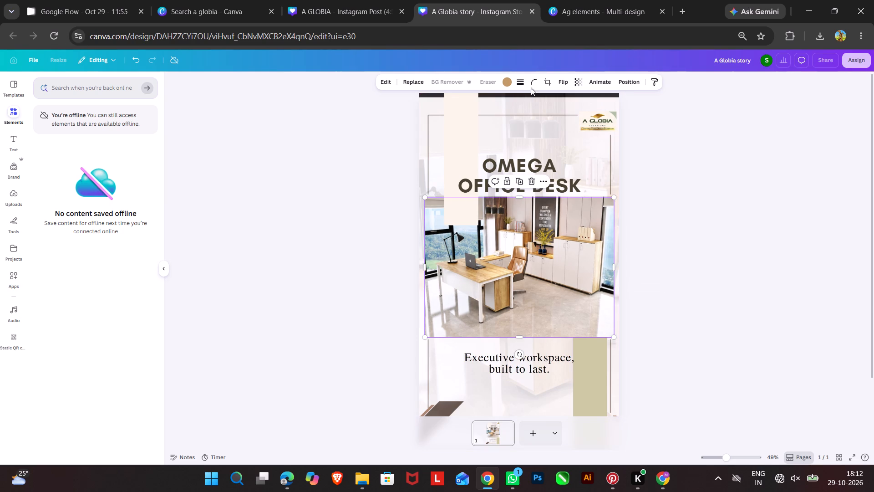
Add a solid black border to the main office photo.
click(519, 82)
click(492, 105)
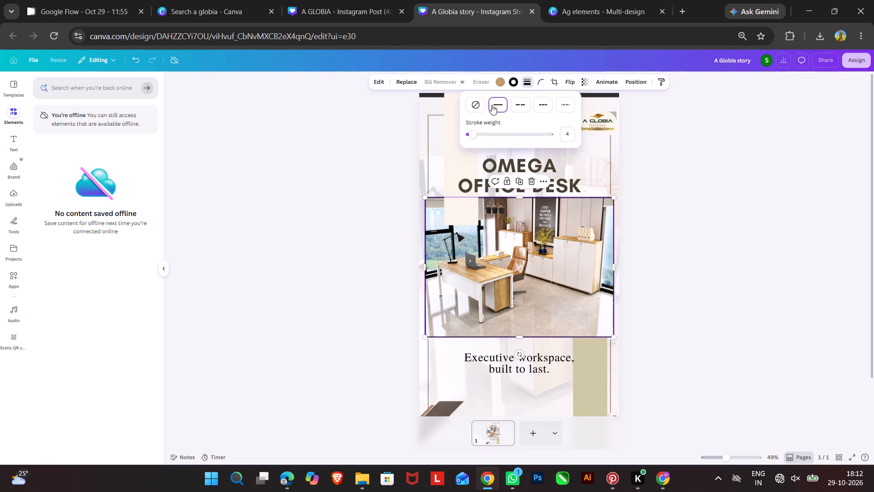
Extend both sides of the main office photo back out to the page edges.
drag(423, 267, 417, 267)
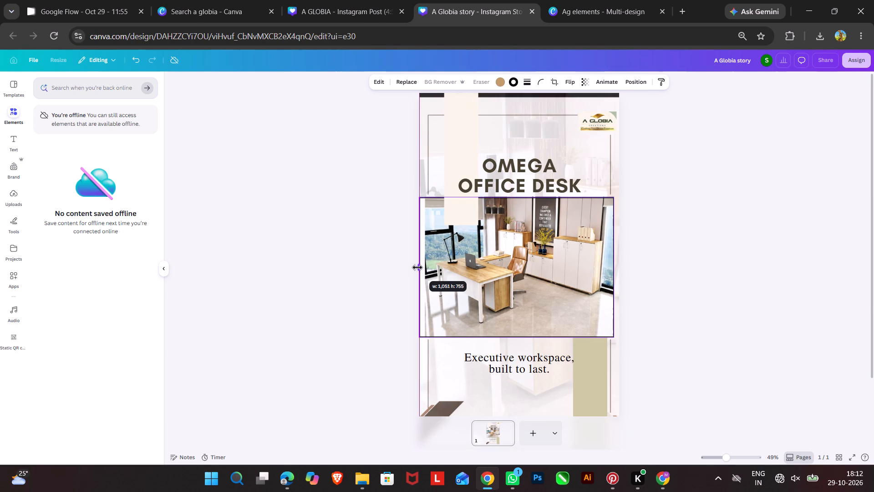
drag(417, 267, 416, 267)
drag(615, 267, 621, 267)
click(671, 267)
Set the main office photo's border stroke weight to 2.
click(598, 289)
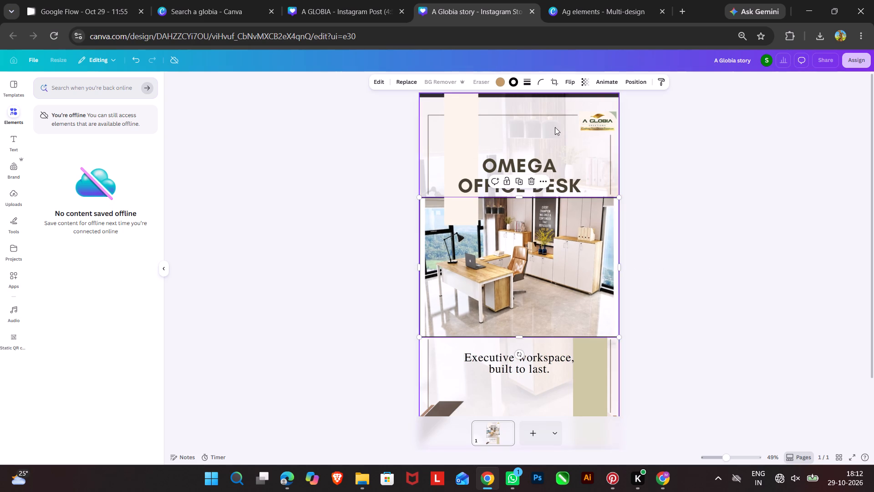
click(527, 78)
click(570, 132)
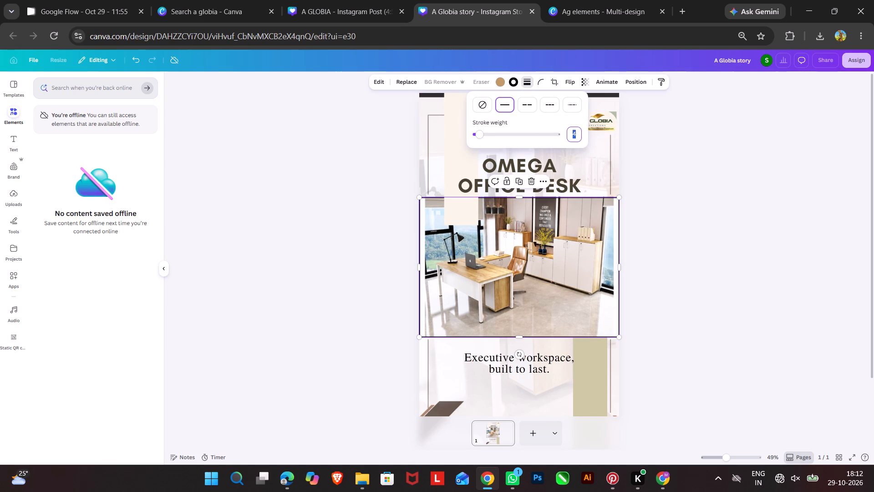
key(2)
key(Return)
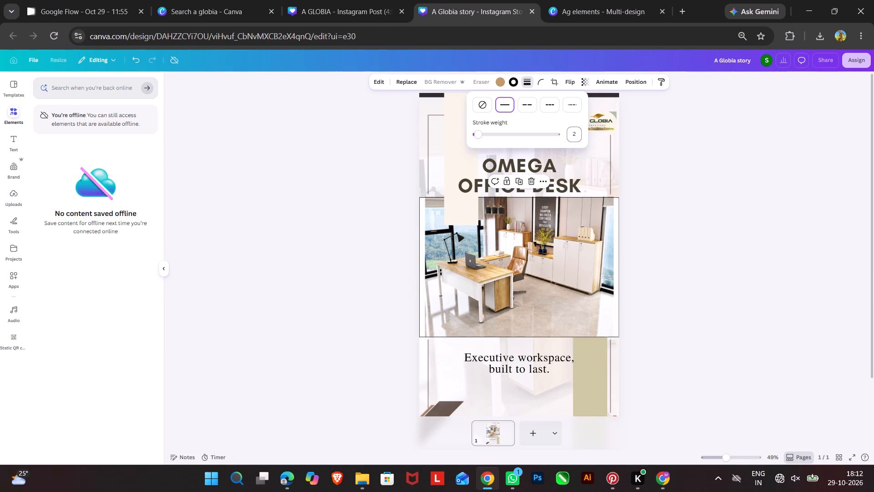
click(673, 205)
click(674, 216)
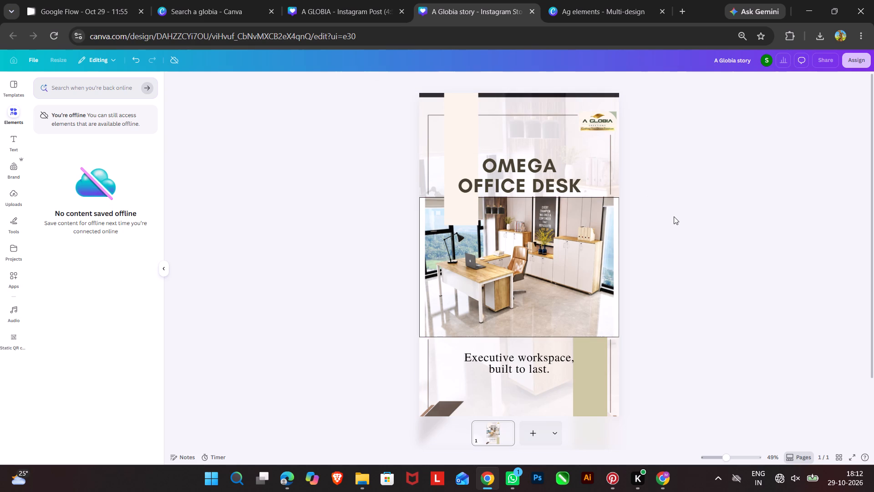
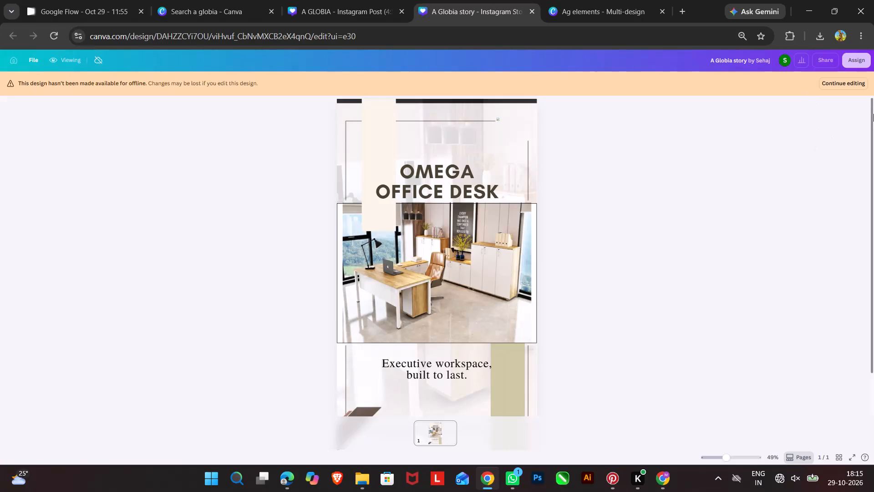
Resume editing the A Globia story design despite it not being available offline.
click(846, 84)
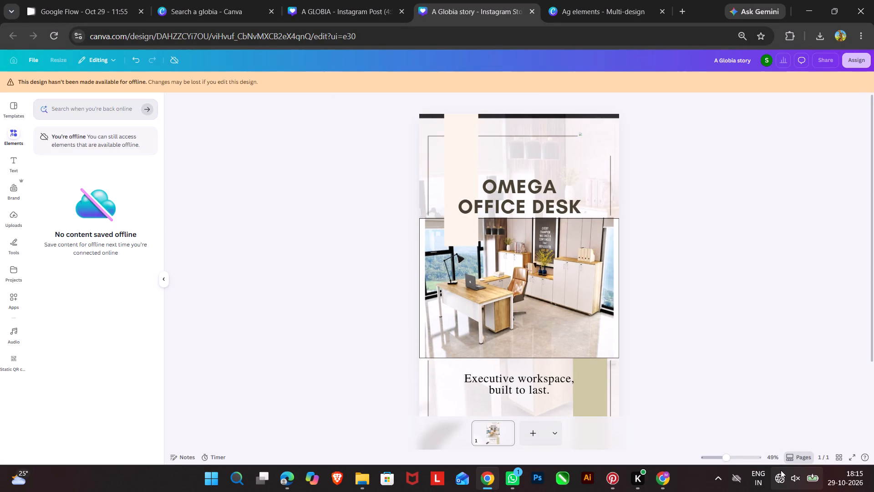
Connect the computer to the UCN_Mds office_5G Wi-Fi network and return to the story design.
click(781, 470)
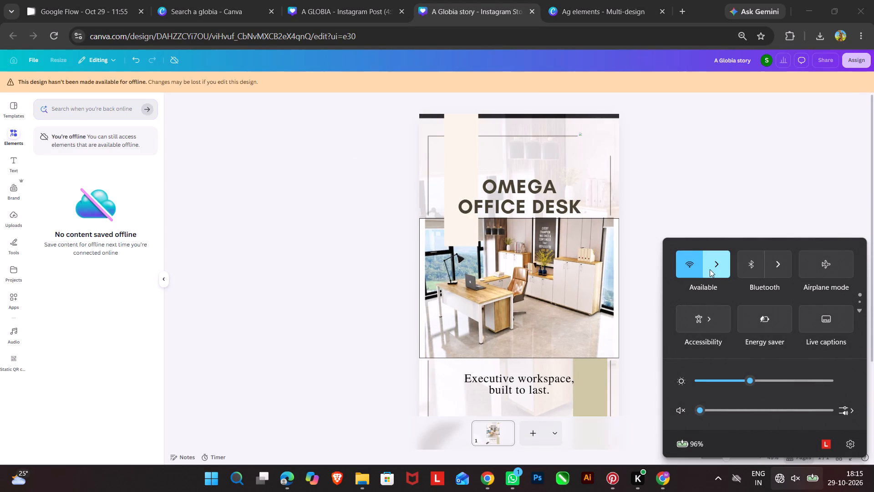
click(710, 268)
click(759, 341)
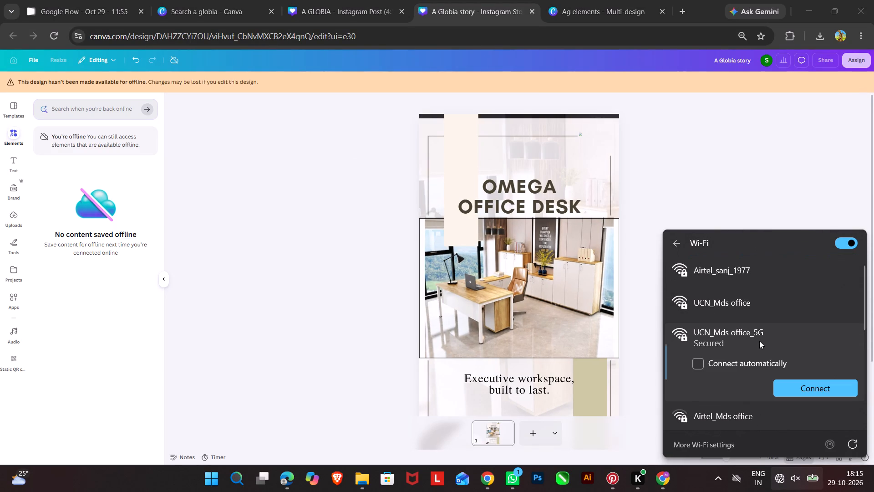
click(823, 386)
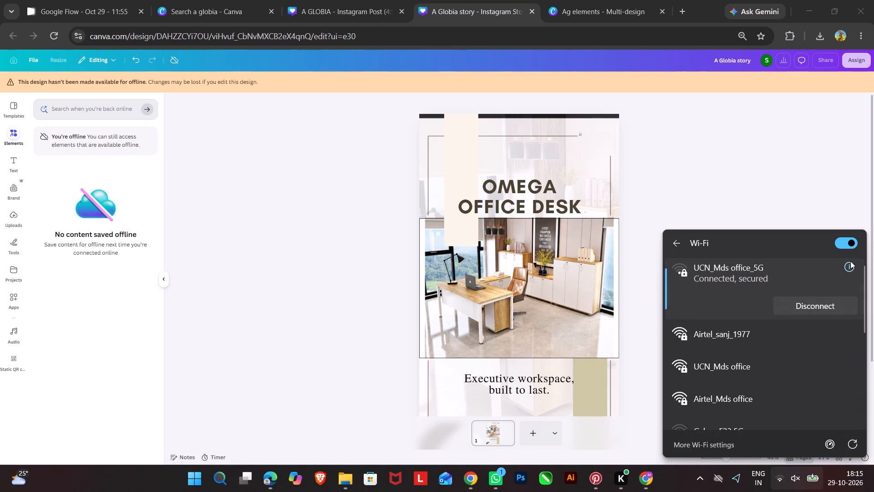
click(795, 174)
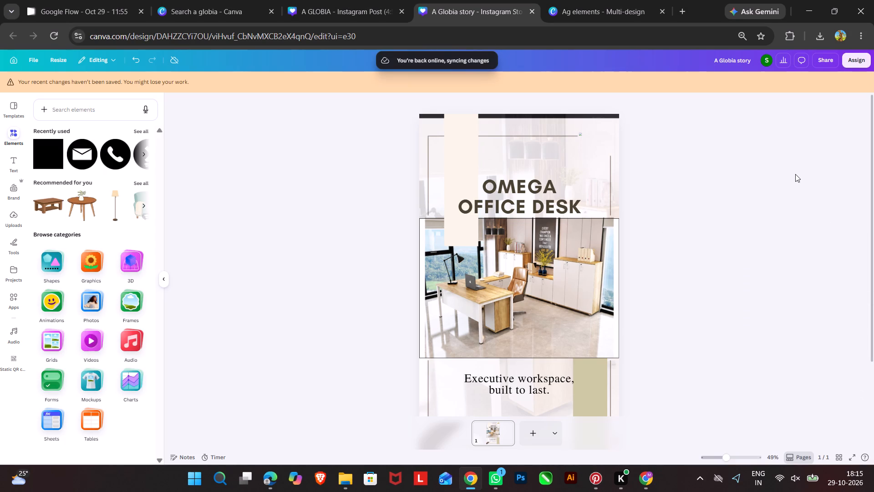
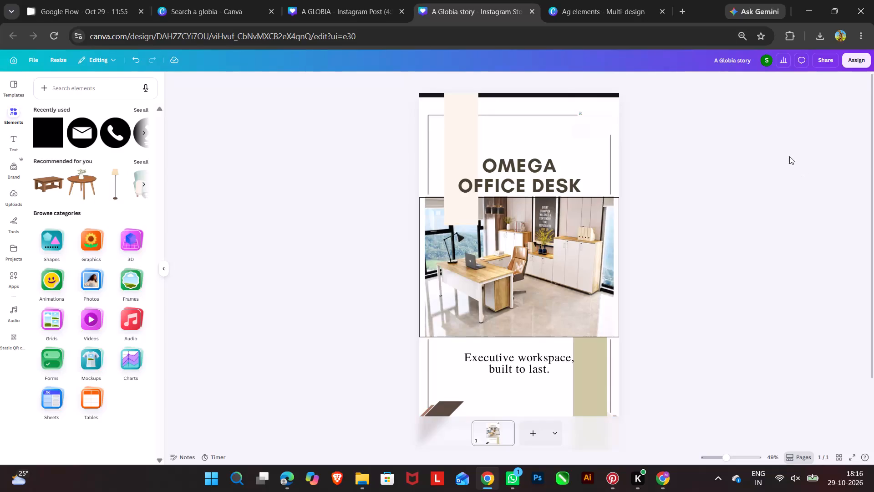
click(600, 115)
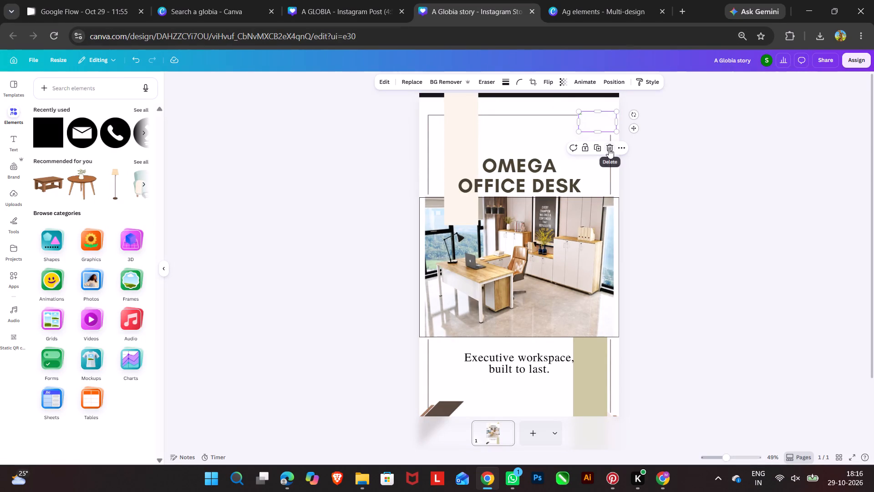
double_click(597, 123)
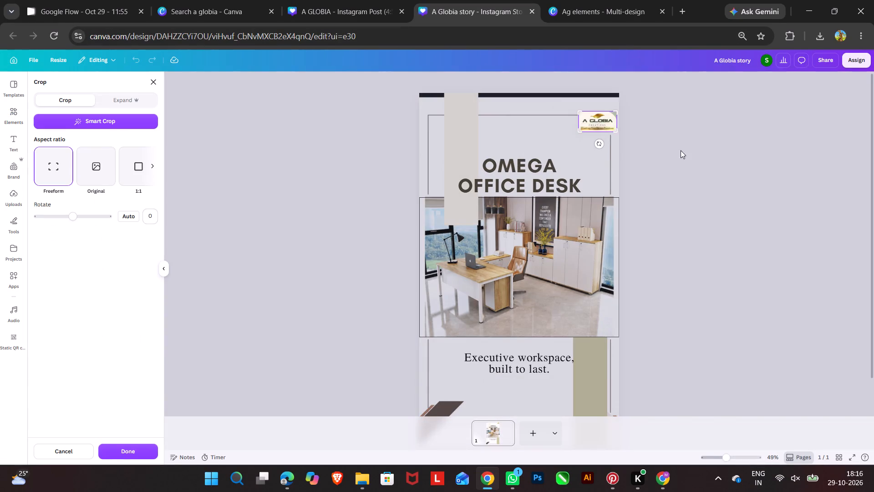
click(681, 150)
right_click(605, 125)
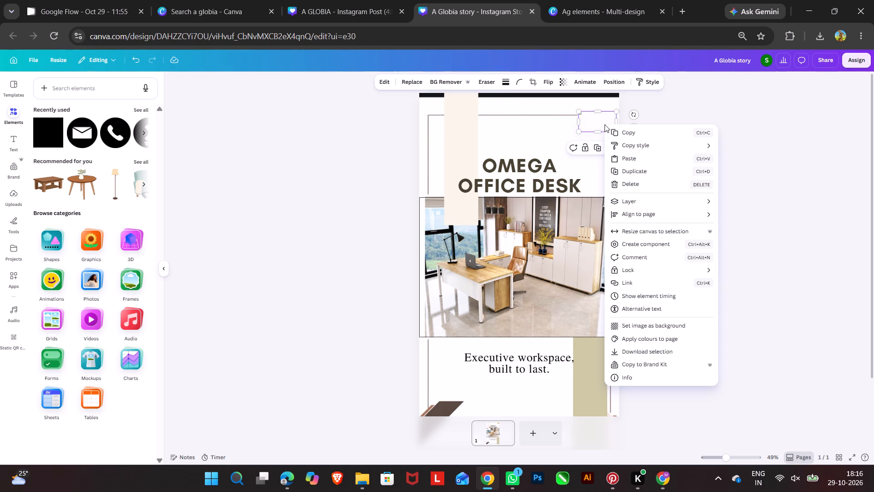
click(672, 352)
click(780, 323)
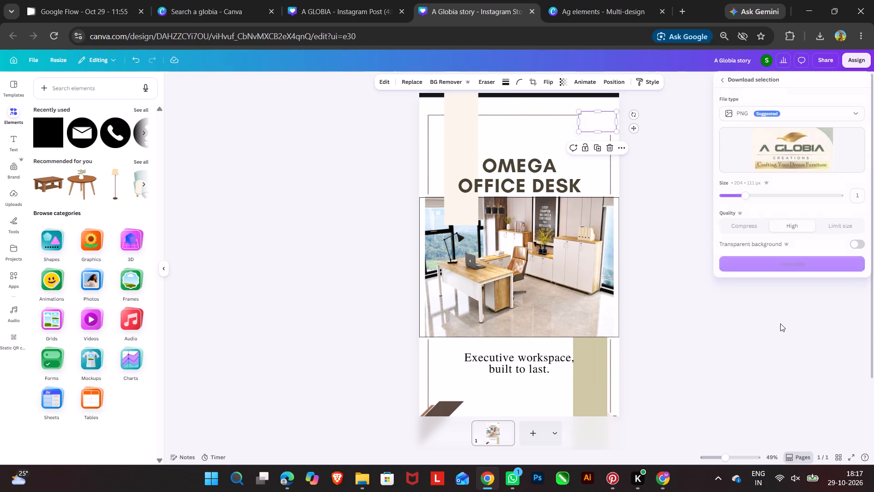
Delete the blank-looking logo image in the page's upper right corner.
click(607, 148)
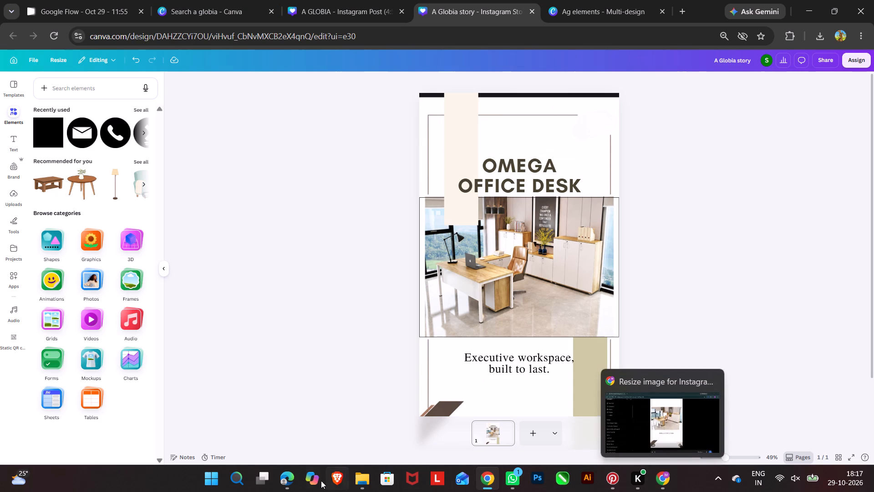
Insert the A Globia logo screenshot from the Screenshots folder in File Explorer into the story design.
click(366, 478)
scroll(565, 395, down, 7)
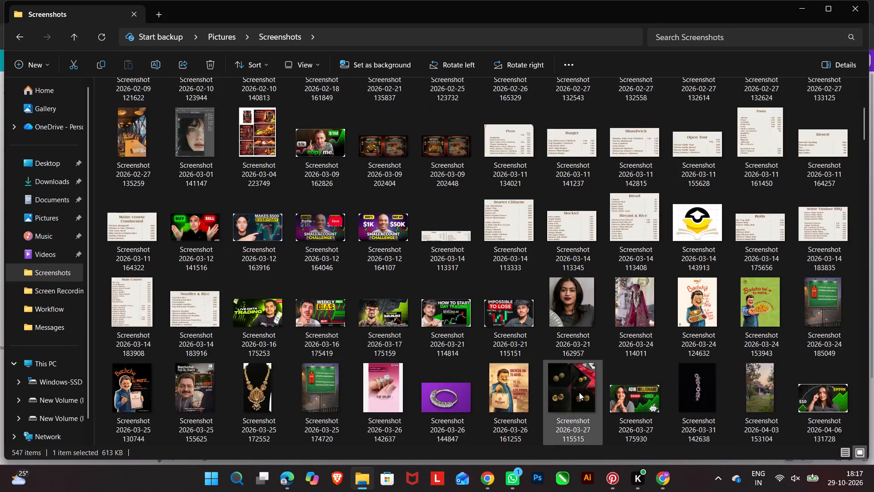
scroll(579, 392, down, 20)
scroll(579, 392, down, 20)
scroll(579, 392, down, 7)
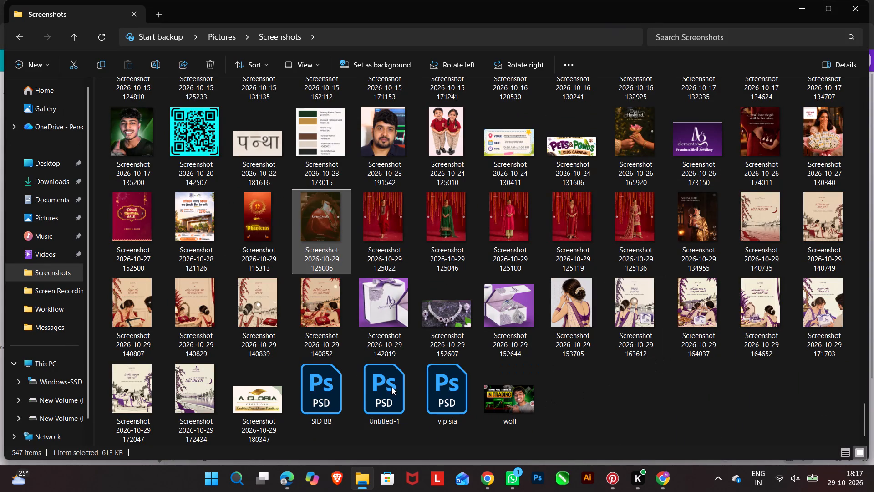
drag(252, 398, 603, 491)
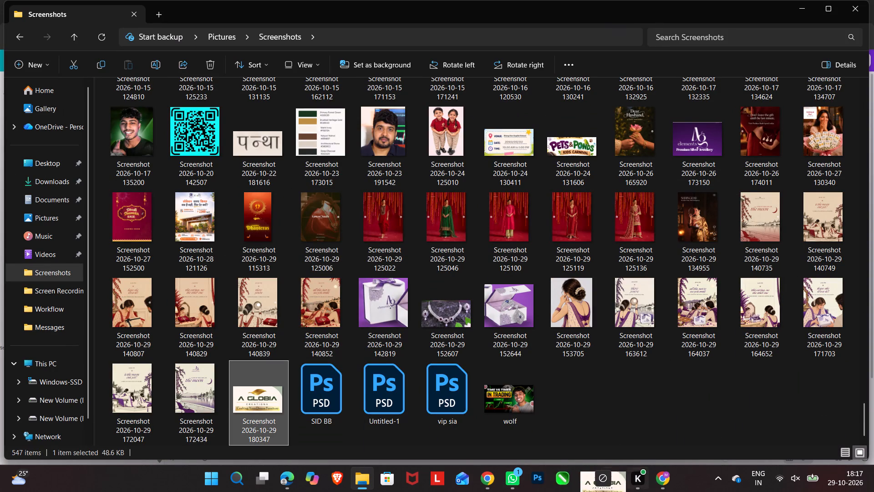
drag(603, 491, 584, 172)
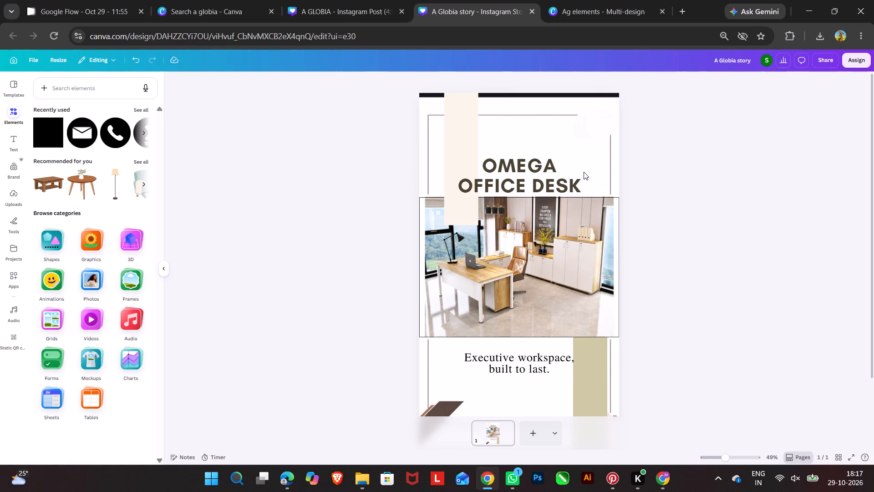
Shrink the A Globia logo and place it in the page's upper right corner, over the corner of the thin frame.
drag(465, 298, 524, 272)
drag(550, 257, 595, 124)
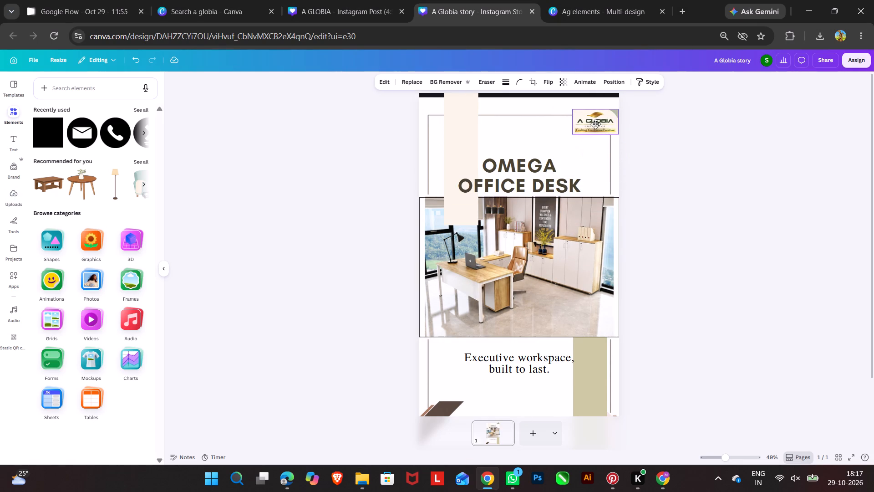
drag(595, 124, 596, 124)
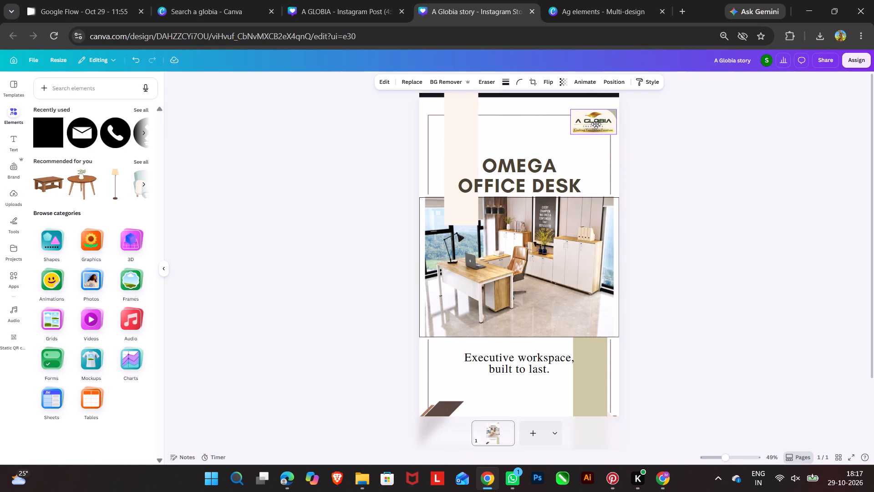
drag(596, 124, 595, 127)
click(595, 127)
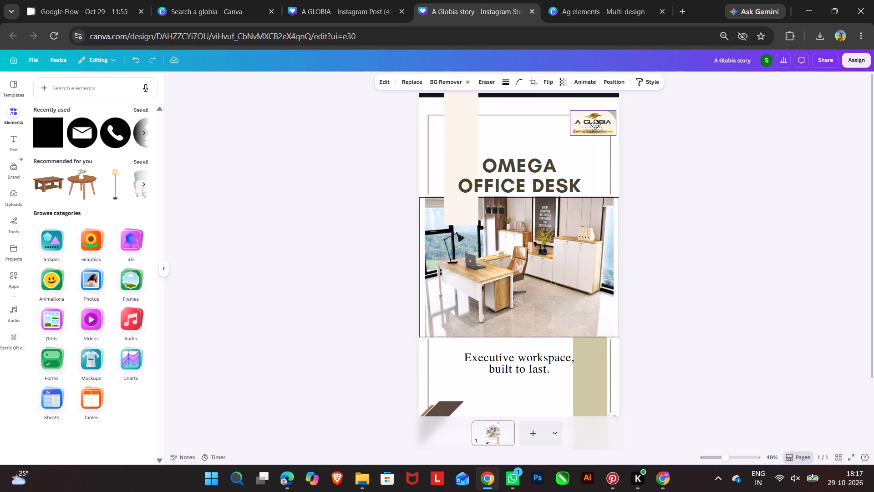
double_click(678, 149)
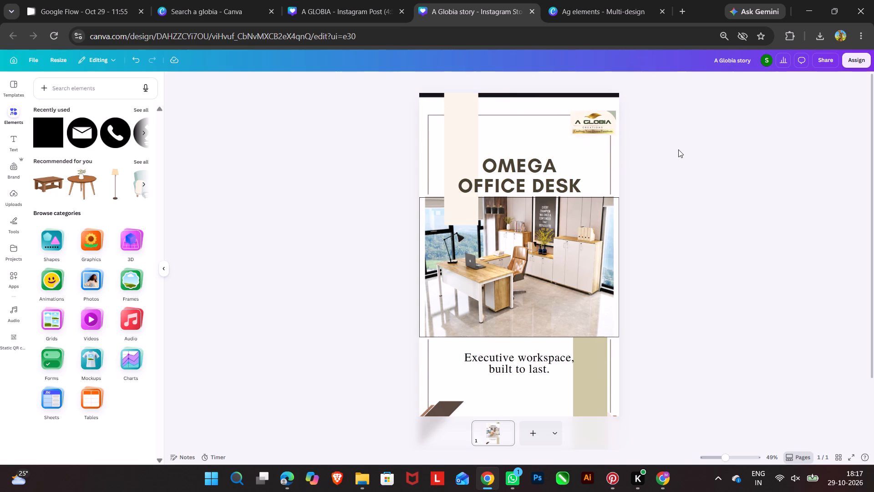
Open the download settings for exporting the story as a PNG.
click(828, 58)
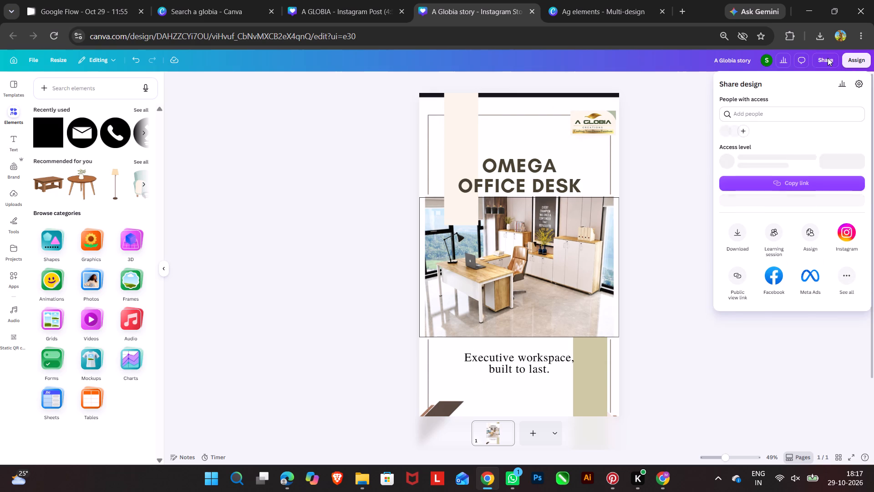
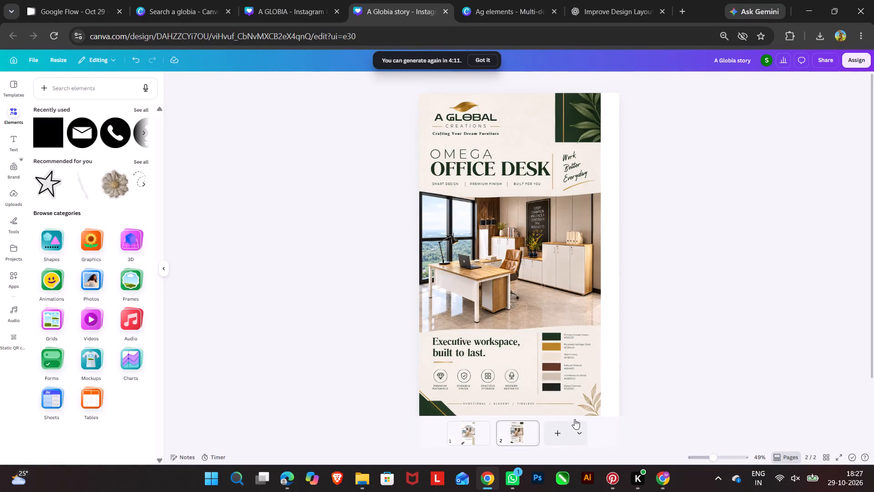
Stretch the cream background image on page 2 sideways to cover the full page width.
click(663, 280)
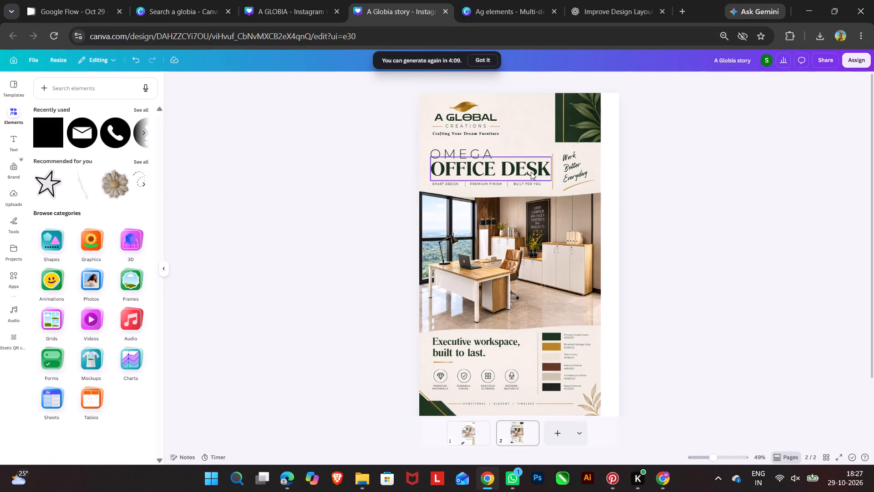
click(552, 251)
click(597, 159)
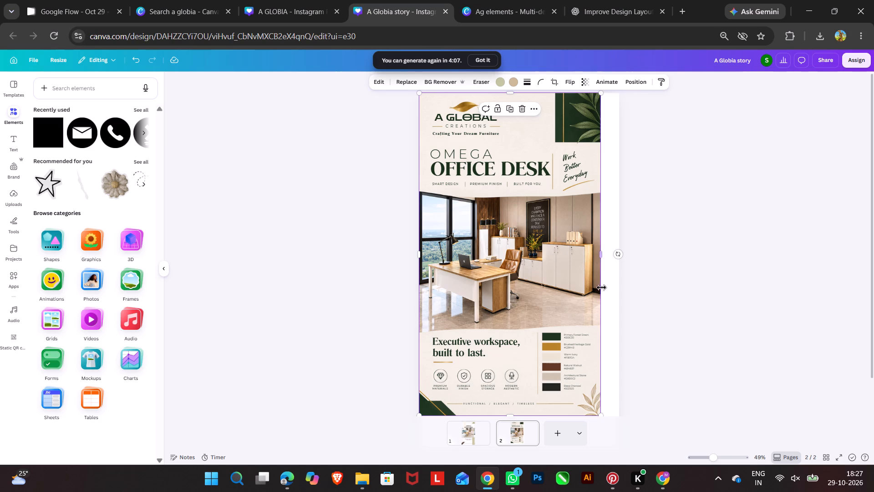
click(554, 412)
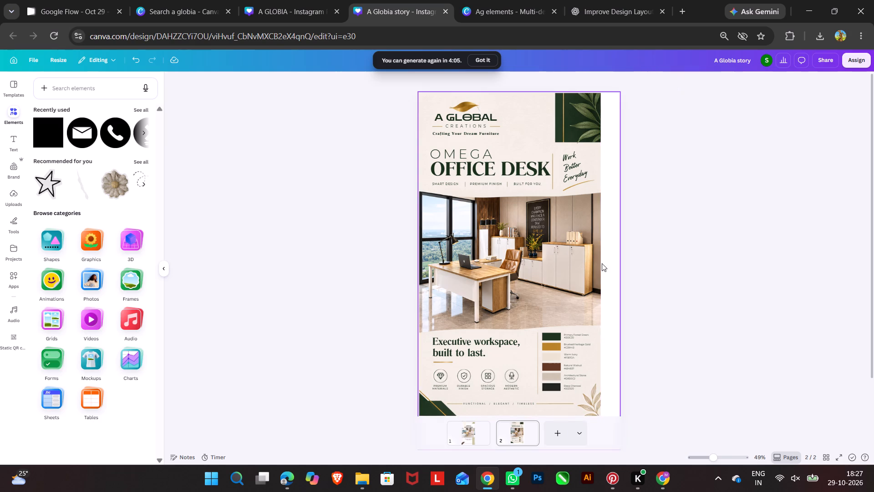
click(547, 411)
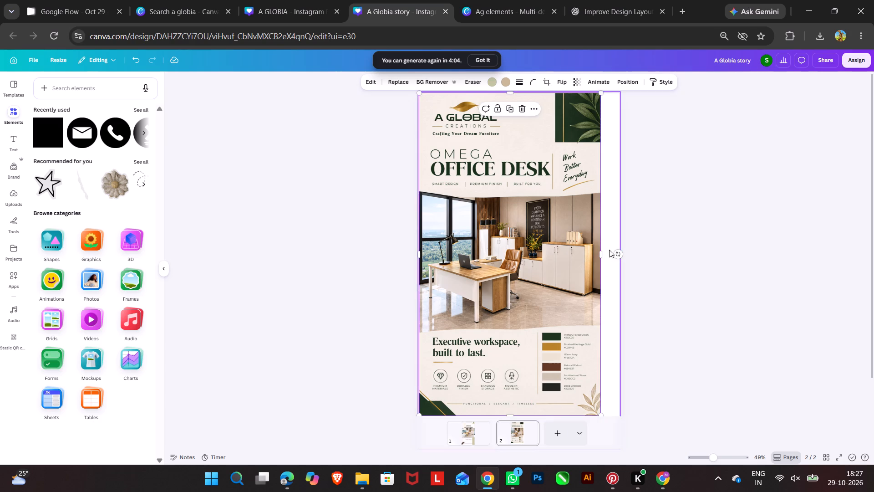
drag(603, 256, 623, 256)
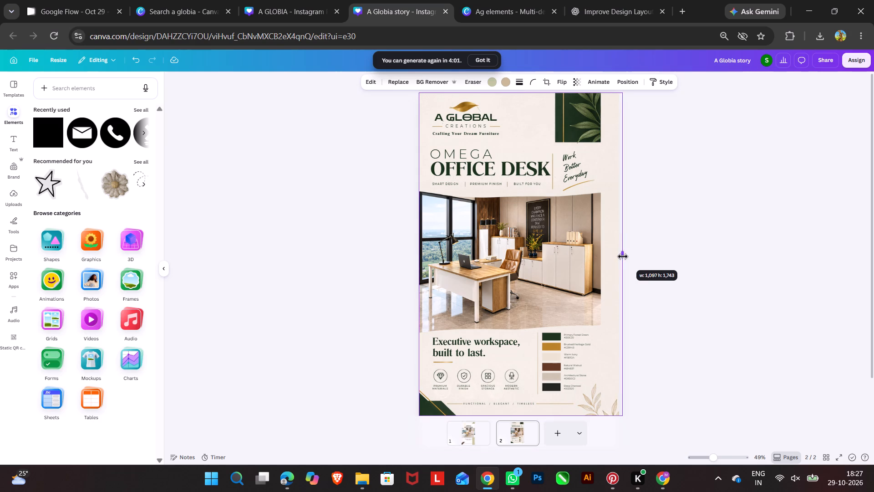
drag(623, 256, 621, 256)
click(649, 297)
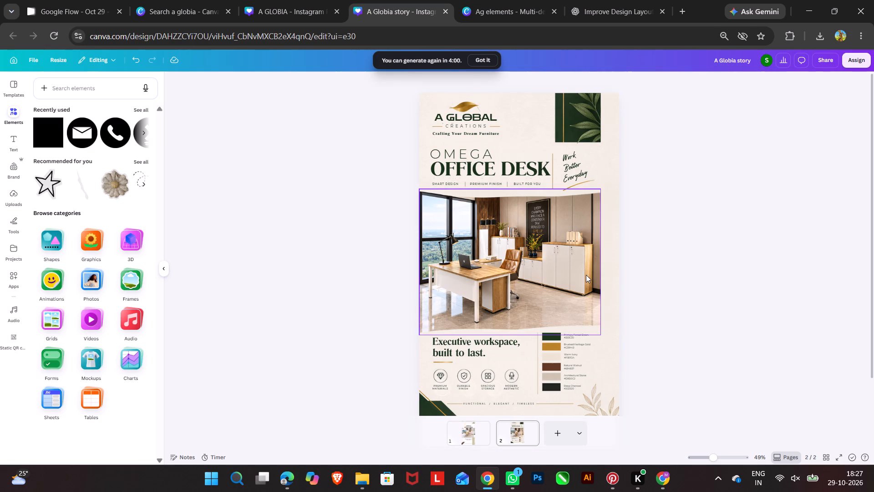
Widen the office desk photo slightly toward the page's right edge.
click(586, 275)
click(603, 261)
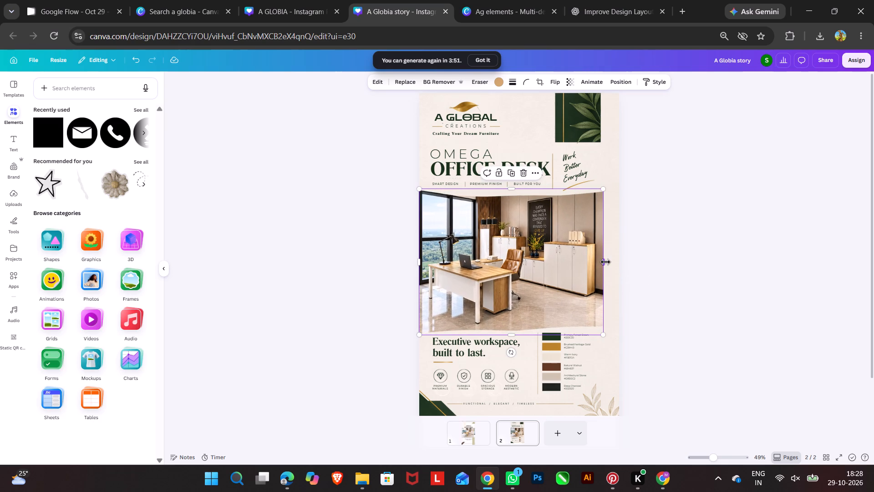
click(639, 323)
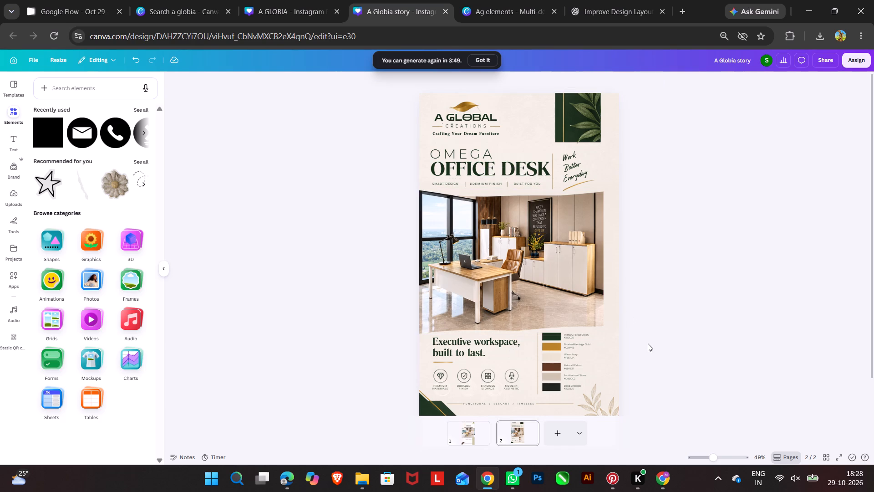
Select the six colour-palette swatches together with their name and hex-code labels beside the "Executive workspace, built to last." text.
drag(646, 341, 638, 343)
drag(648, 332, 643, 347)
drag(644, 346, 574, 338)
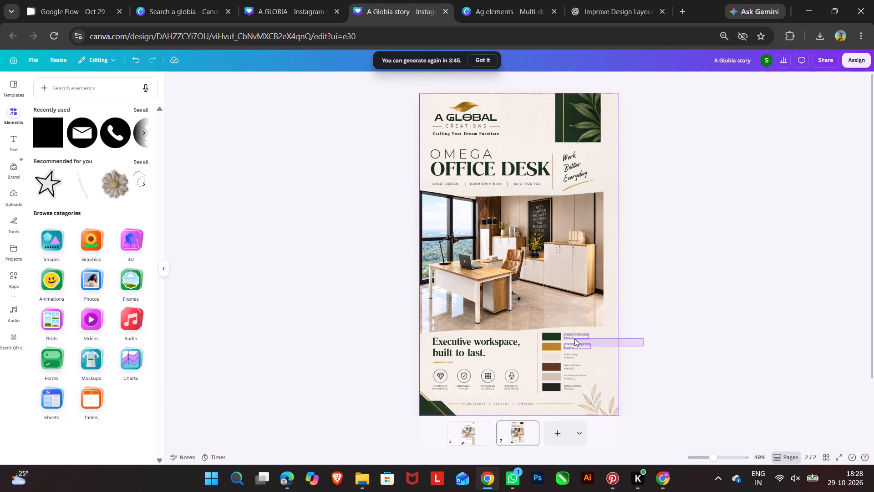
drag(574, 338, 653, 348)
click(654, 341)
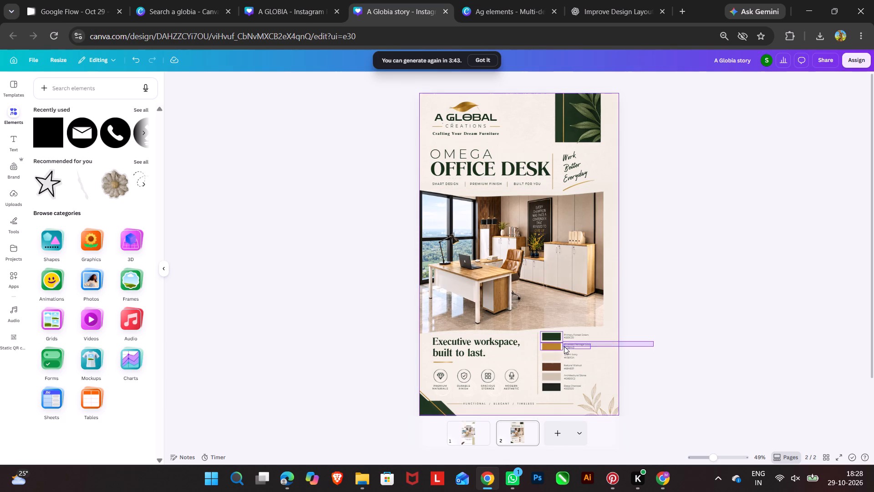
drag(655, 336, 542, 383)
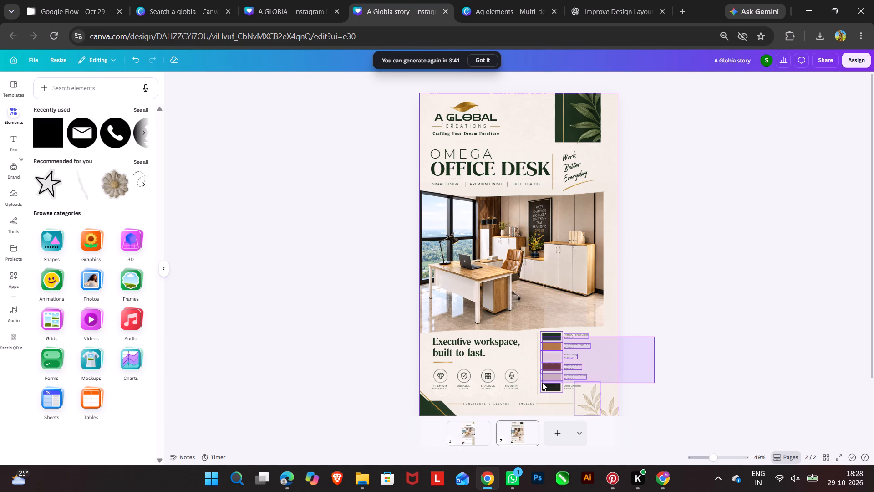
drag(542, 383, 546, 389)
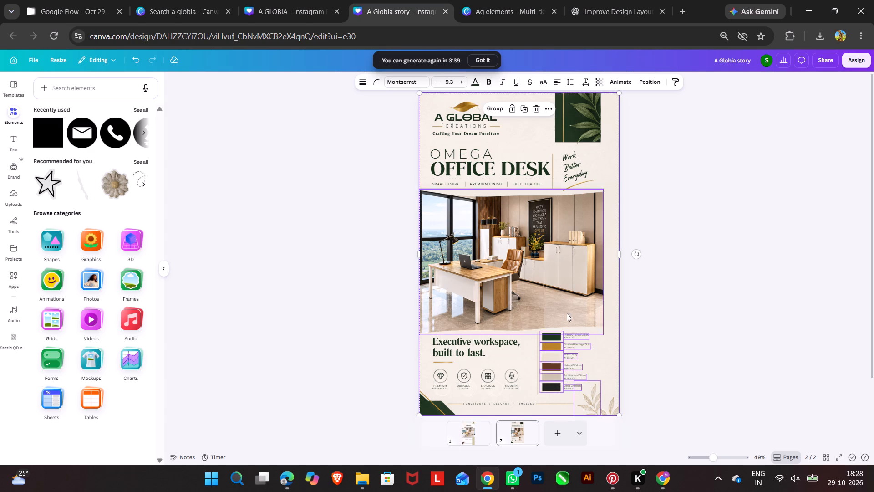
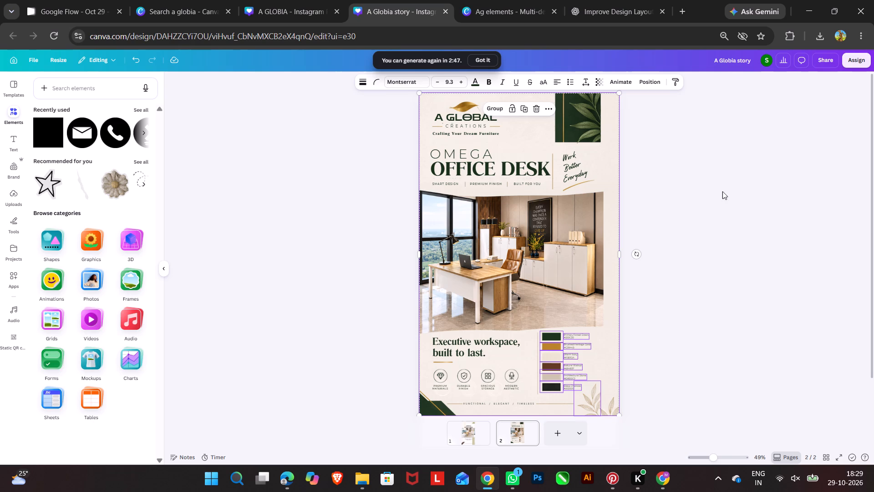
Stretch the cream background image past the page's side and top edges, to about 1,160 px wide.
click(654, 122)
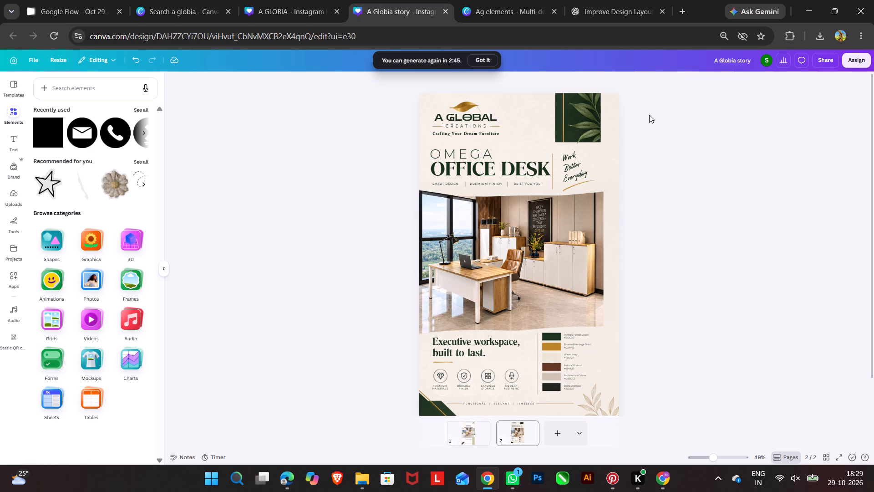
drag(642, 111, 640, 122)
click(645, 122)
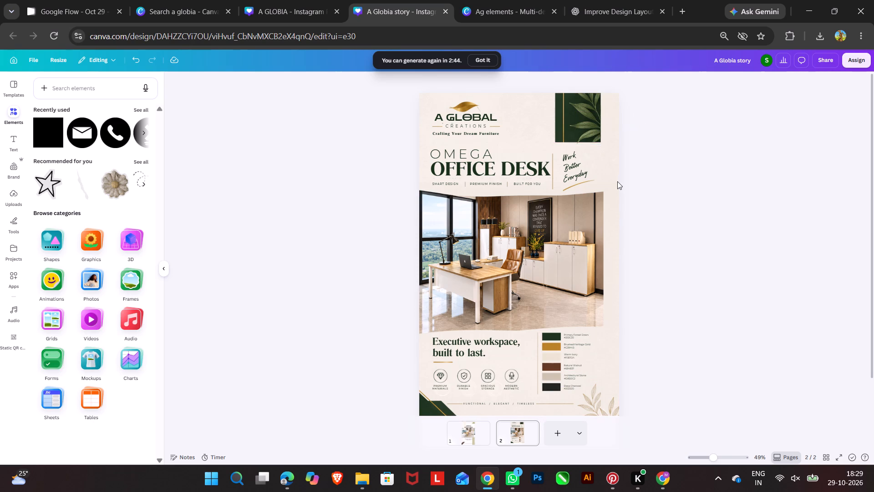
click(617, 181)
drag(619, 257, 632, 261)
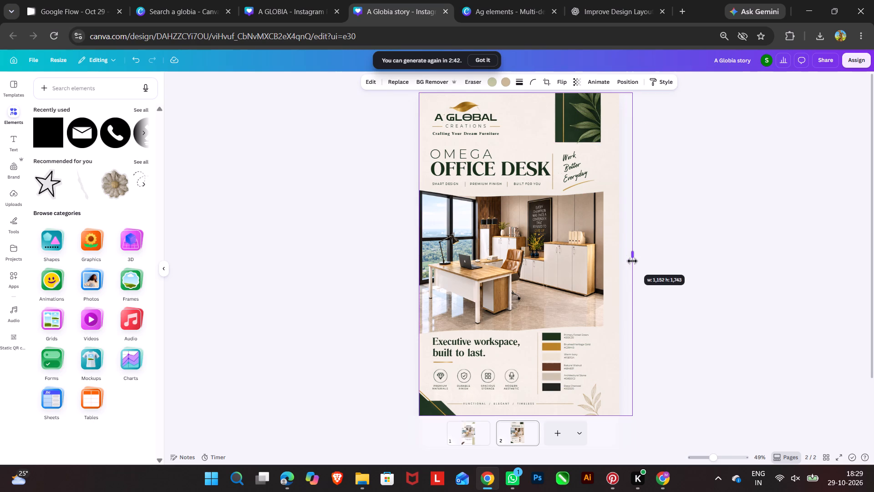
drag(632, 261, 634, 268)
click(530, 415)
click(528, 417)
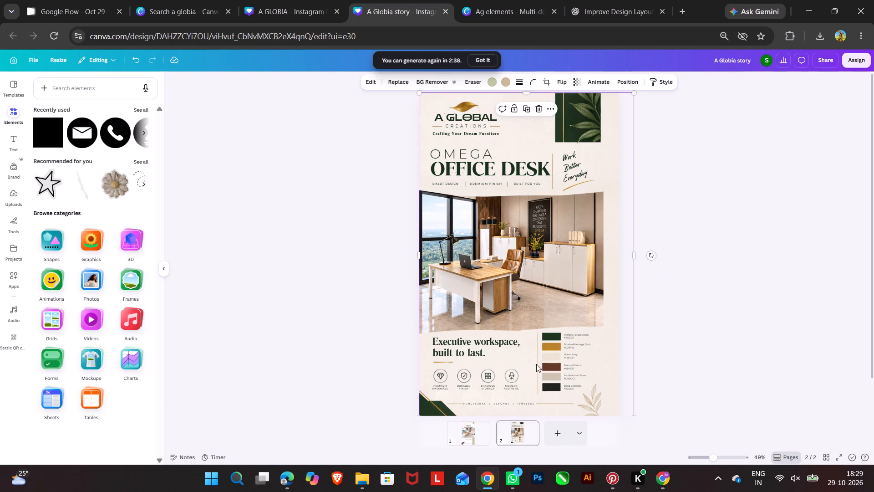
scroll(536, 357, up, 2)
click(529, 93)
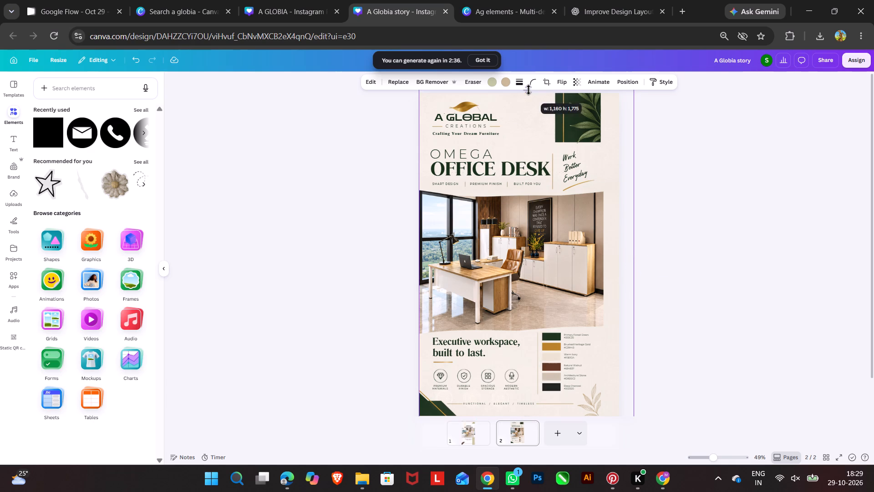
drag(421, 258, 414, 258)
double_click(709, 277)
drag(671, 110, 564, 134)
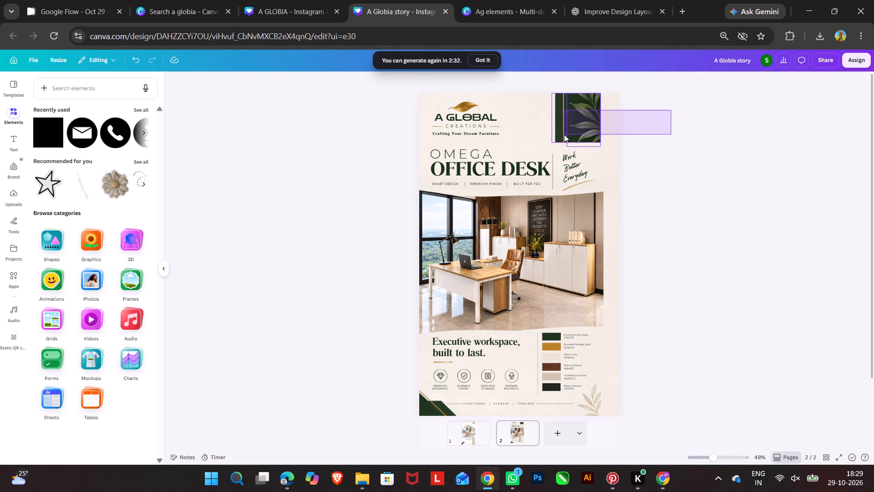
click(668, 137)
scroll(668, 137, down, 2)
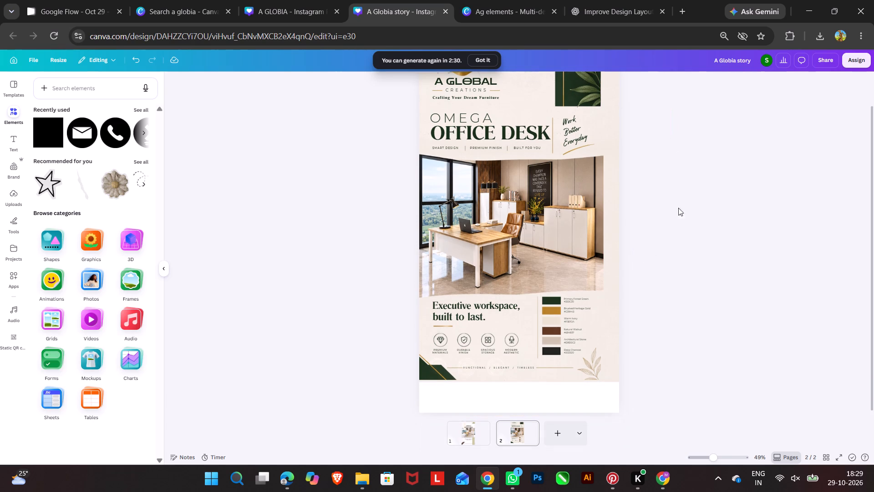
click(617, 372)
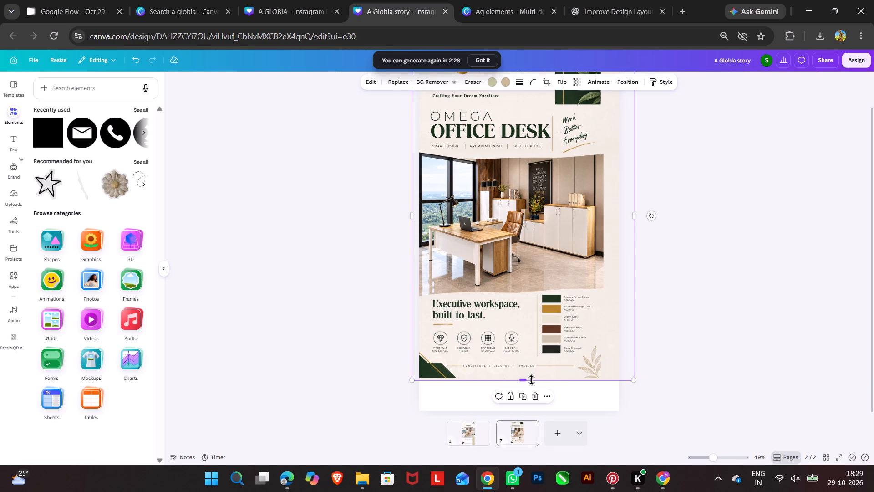
Undo the edits on page 2 back to the single flattened office desk poster image, before it was split into layers.
key(ctrl+z)
key(ctrl+z)
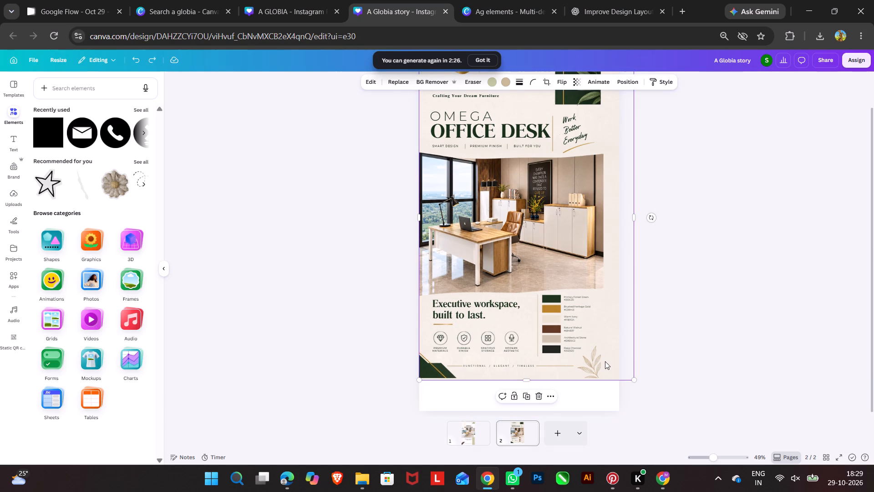
key(ctrl+z)
key(ctrl+z)
key(ctrl+z)
key(ctrl+z)
key(ctrl+z)
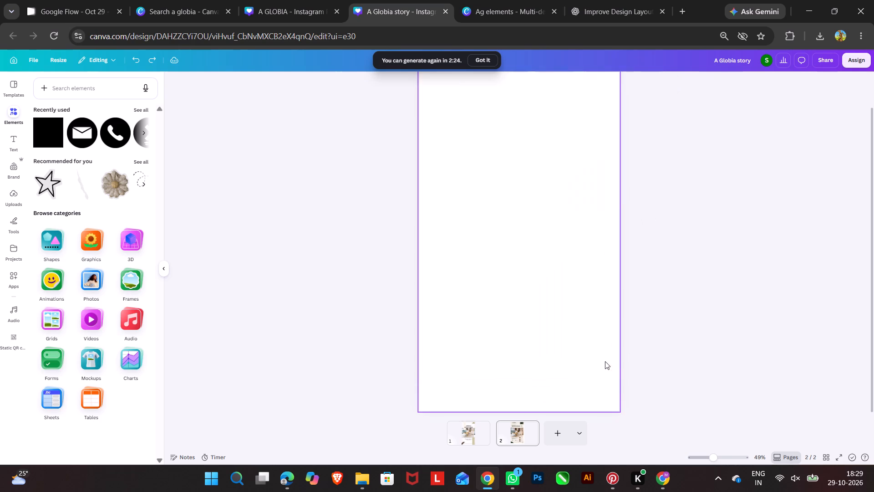
Enlarge the flattened poster image proportionally from its corner until it fills the whole of page 2.
click(586, 347)
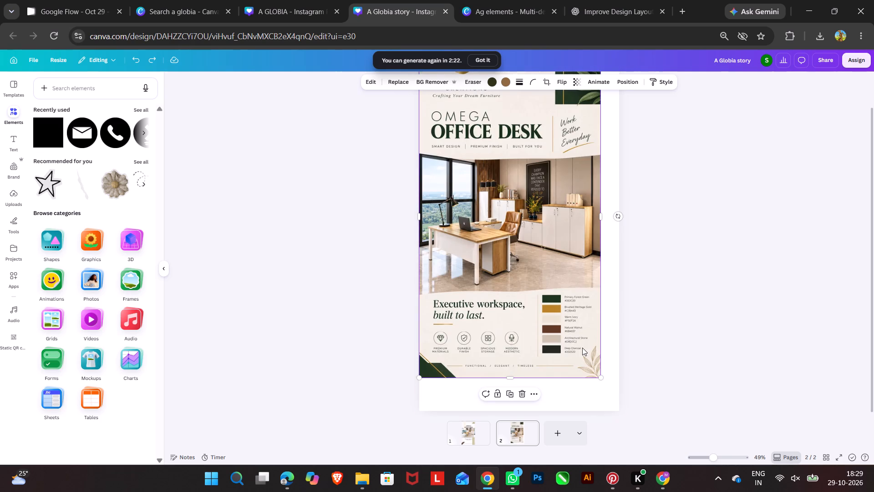
drag(602, 377, 610, 424)
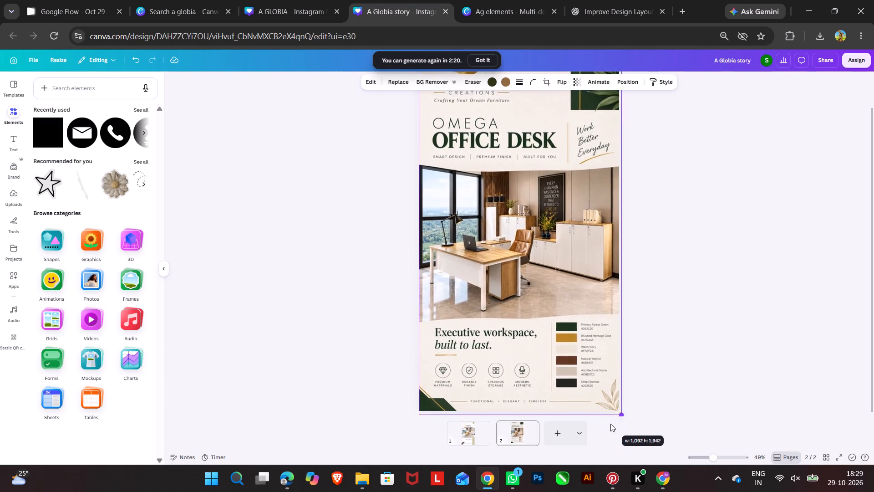
drag(610, 424, 611, 415)
click(736, 338)
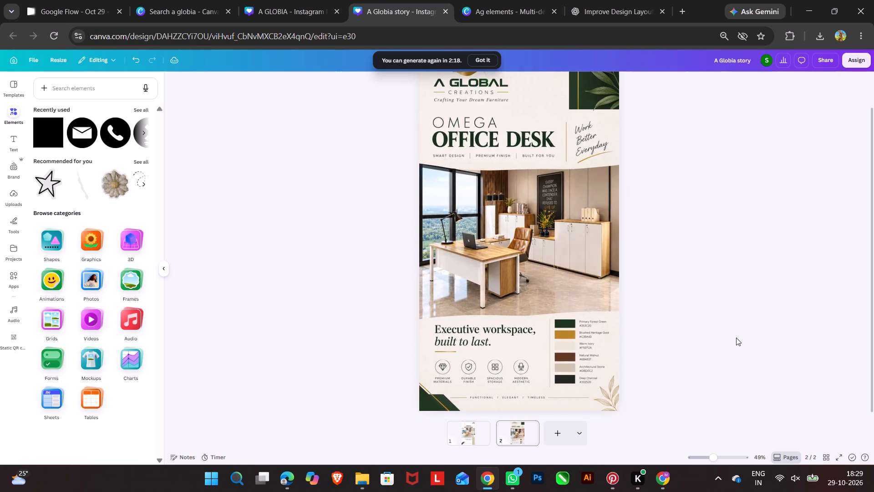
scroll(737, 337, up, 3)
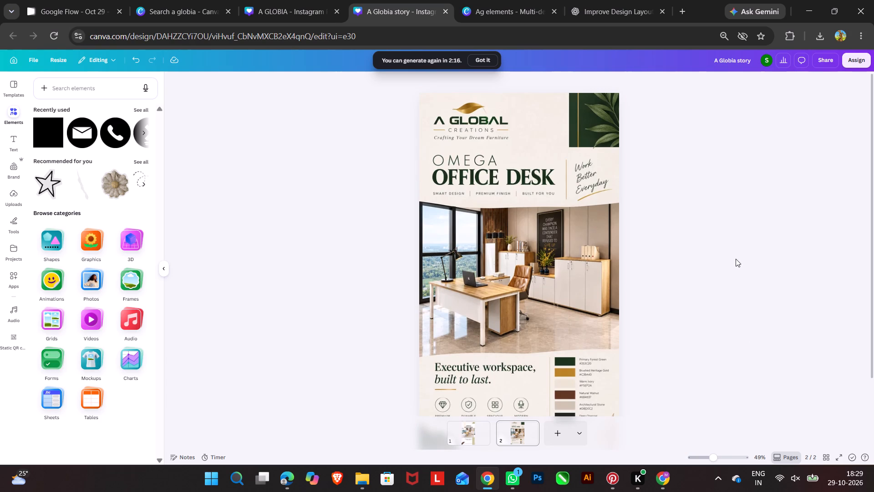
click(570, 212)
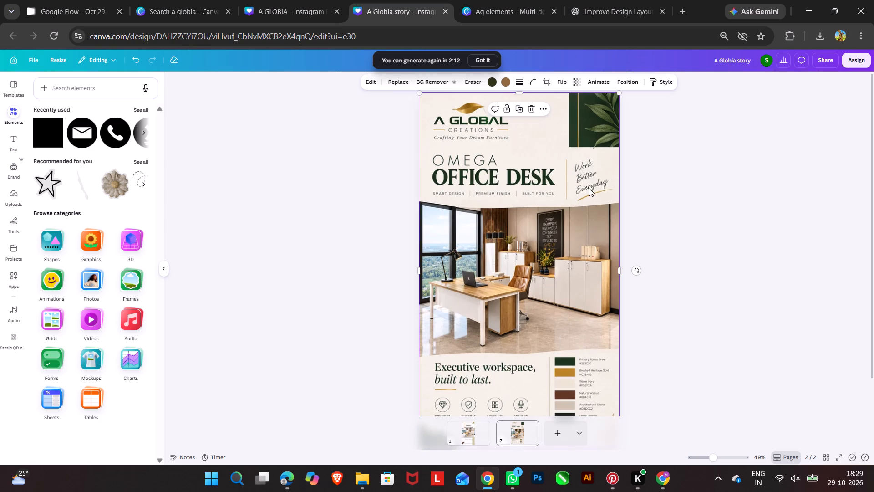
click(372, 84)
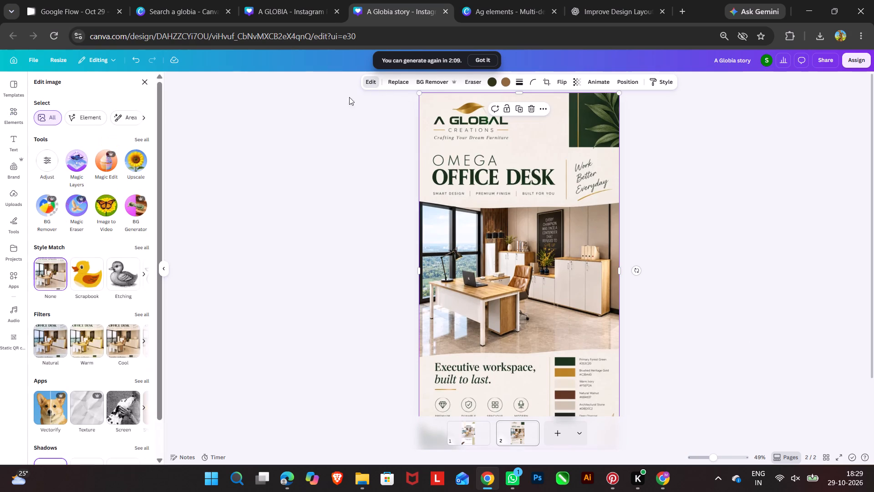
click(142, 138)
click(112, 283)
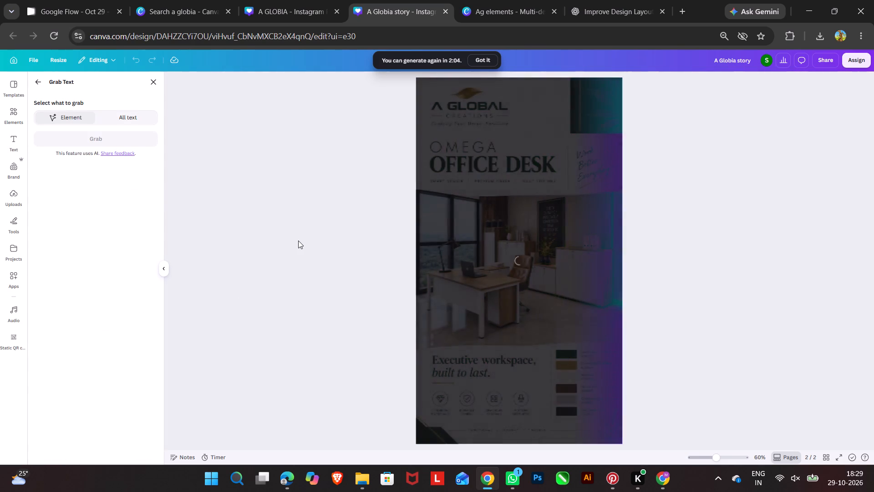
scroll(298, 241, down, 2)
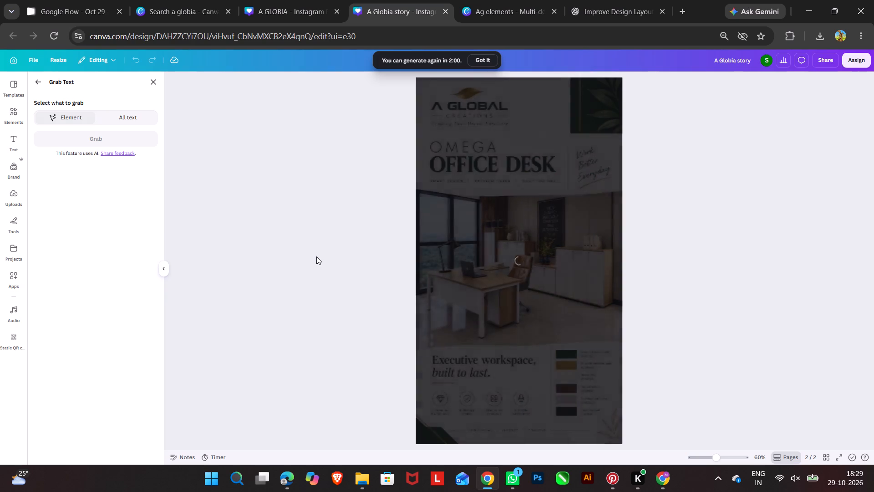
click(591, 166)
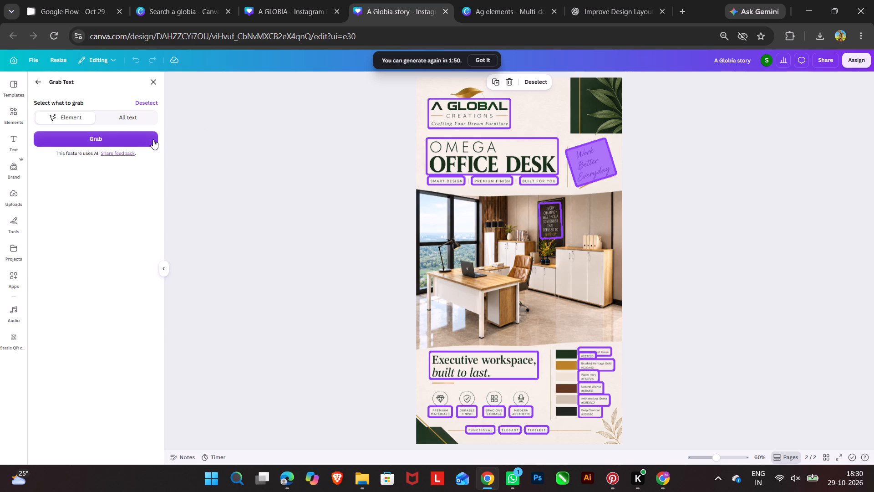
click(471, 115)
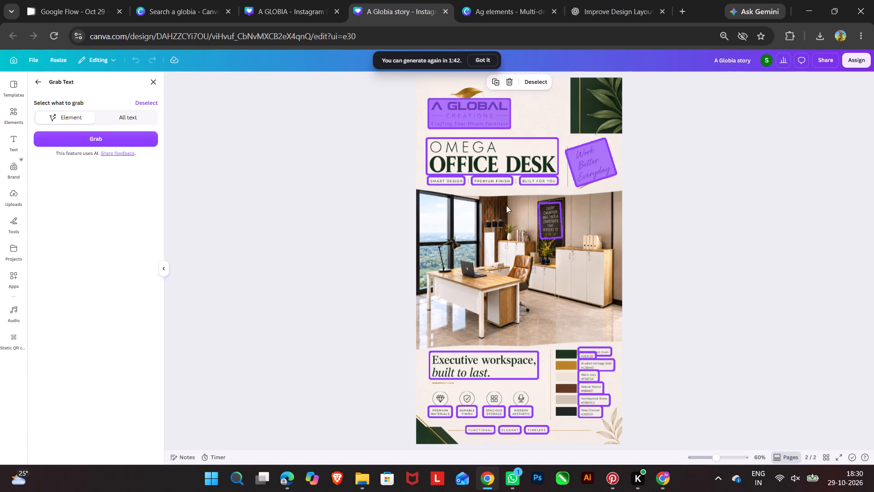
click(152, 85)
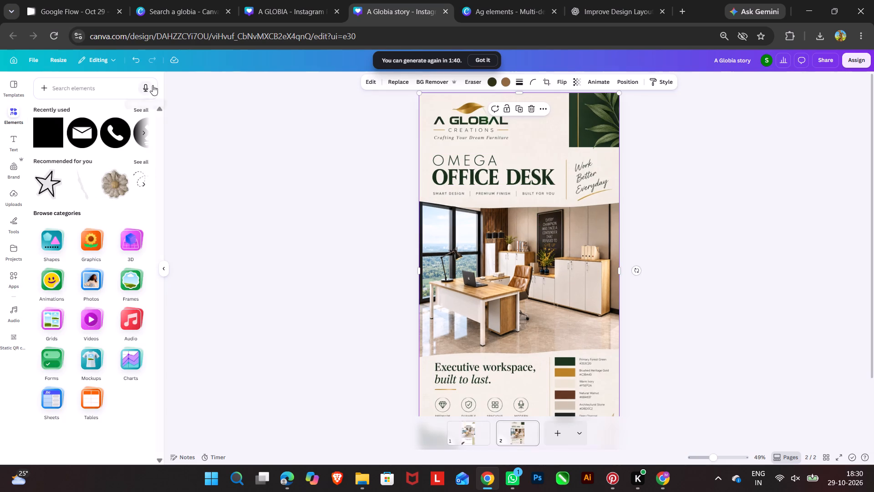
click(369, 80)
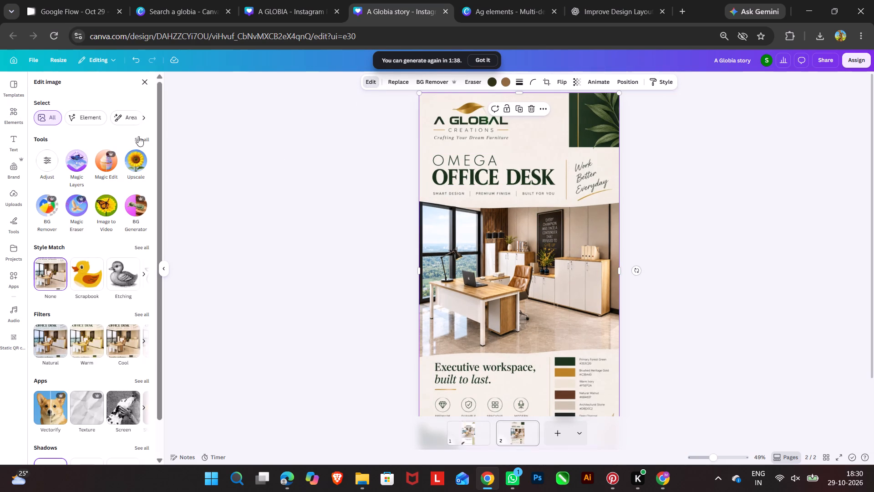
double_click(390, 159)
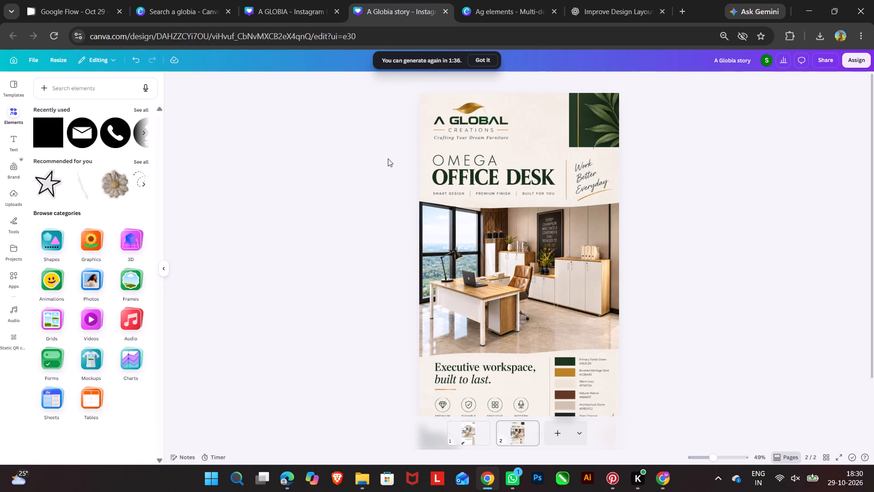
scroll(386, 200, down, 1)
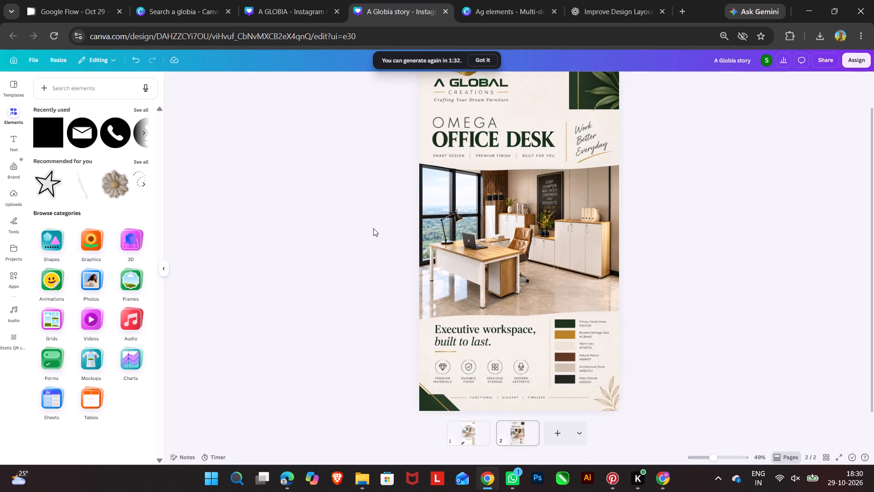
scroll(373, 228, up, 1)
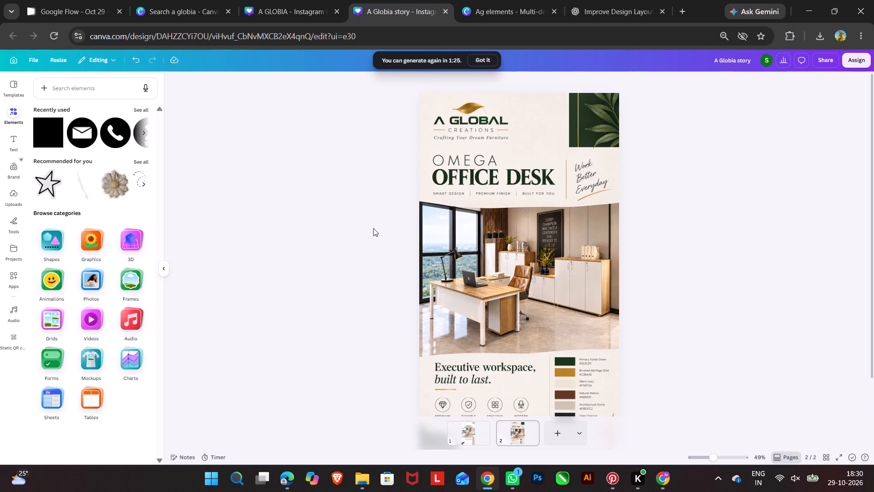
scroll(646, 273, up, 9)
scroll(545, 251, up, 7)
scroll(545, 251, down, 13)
Copy the A Globia logo image from page 1 and paste it onto page 2.
click(462, 427)
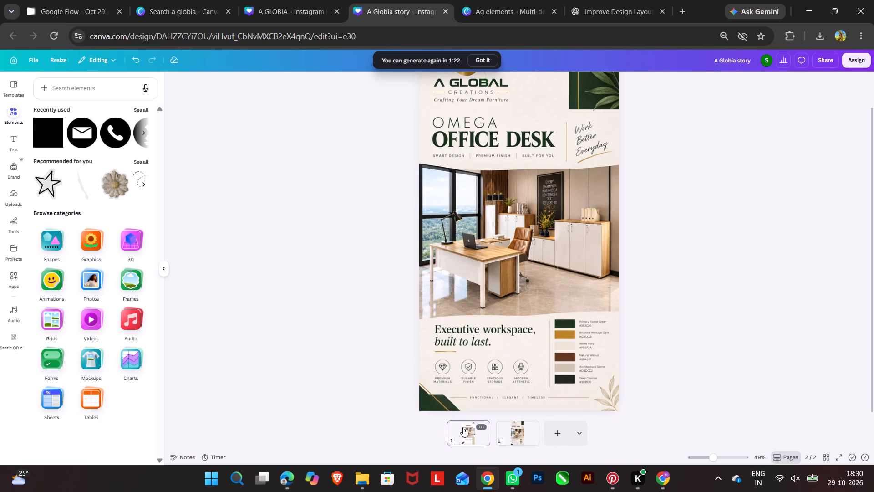
scroll(559, 271, up, 2)
click(596, 127)
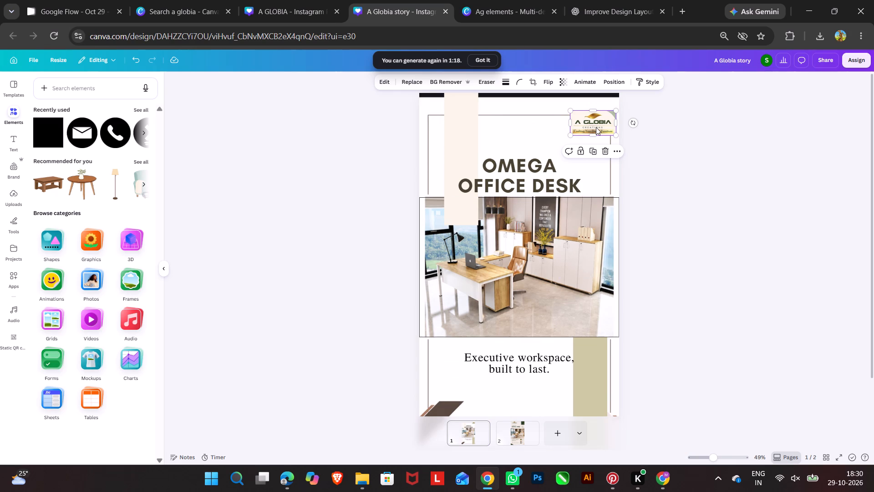
key(ctrl+c)
scroll(596, 232, down, 12)
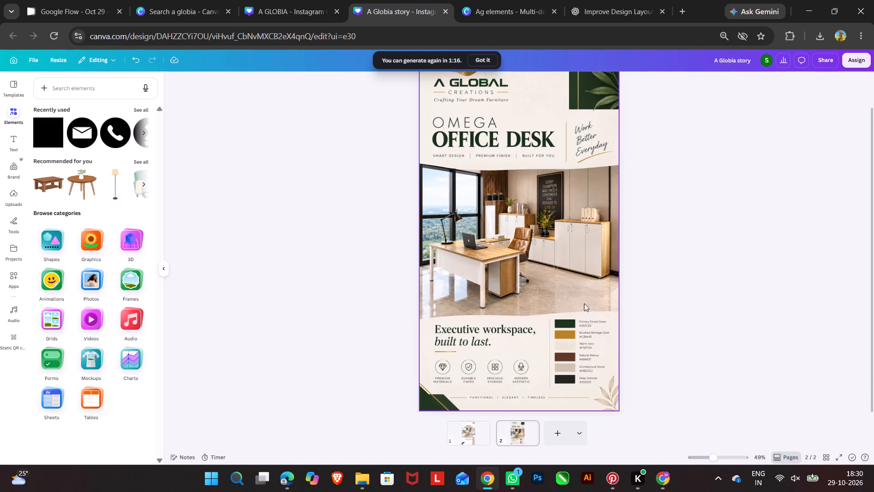
scroll(519, 280, up, 2)
click(505, 139)
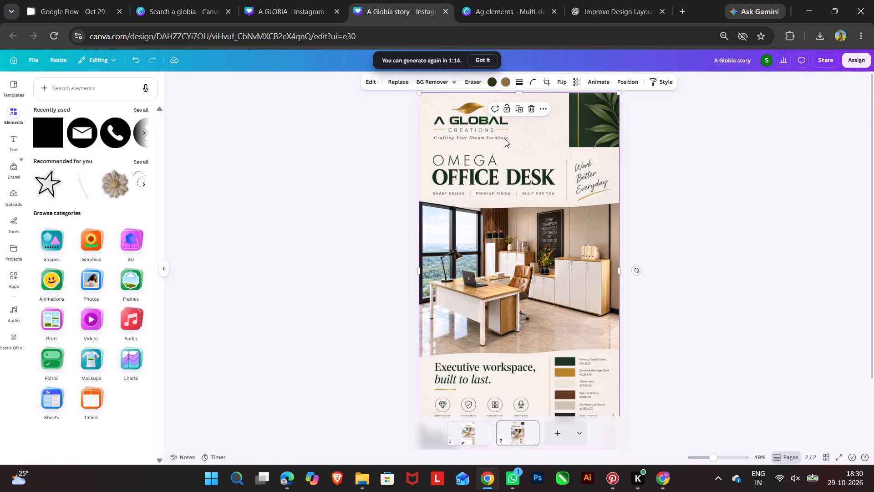
right_click(504, 139)
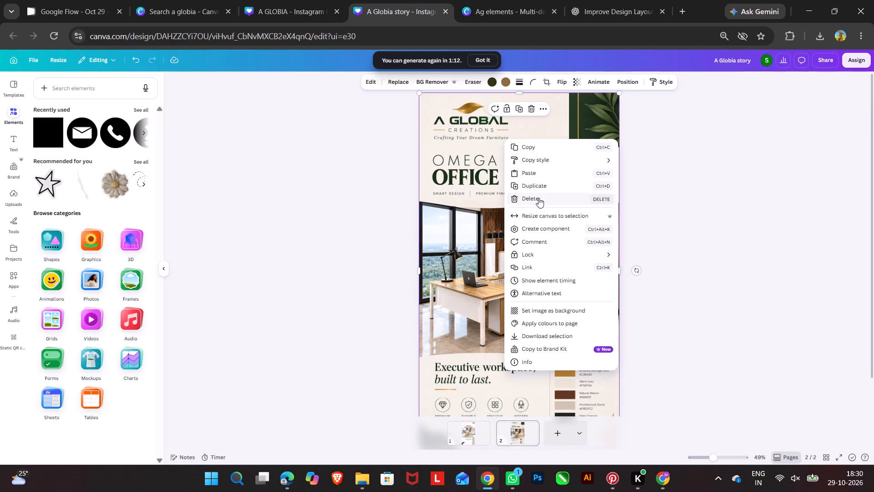
click(538, 173)
Move the pasted A Globia logo over the poster's "A GLOBAL" logo and enlarge it to about 530 px wide.
drag(590, 127, 517, 129)
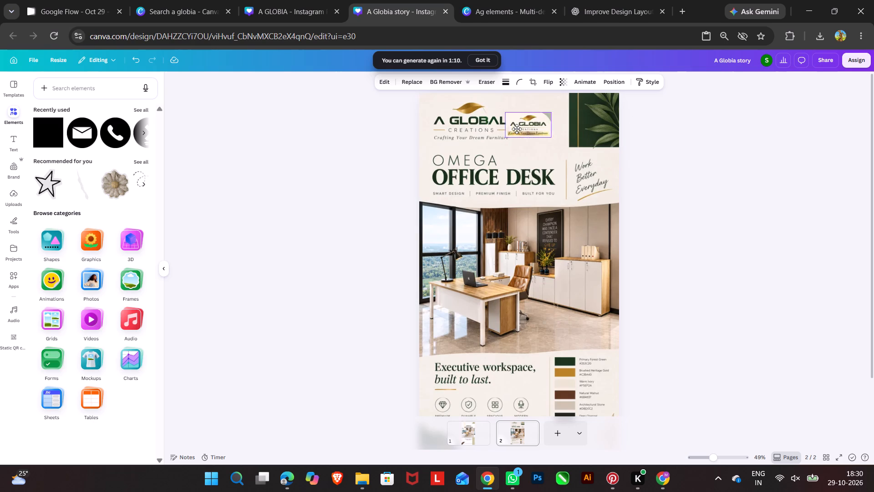
drag(517, 129, 446, 114)
drag(471, 123, 504, 140)
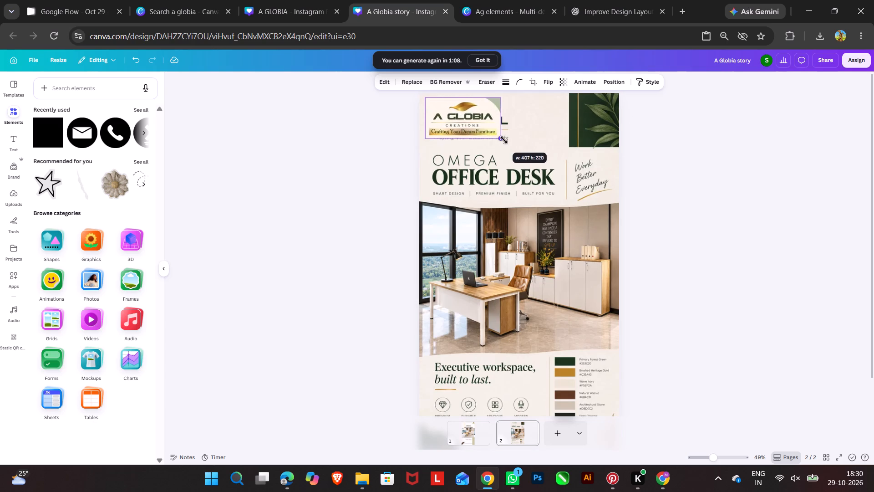
drag(504, 140, 528, 143)
Crop the pasted A Globia logo to only its "Crafting Your Dream Furniture" tagline strip, about 461 by 53 px.
click(512, 135)
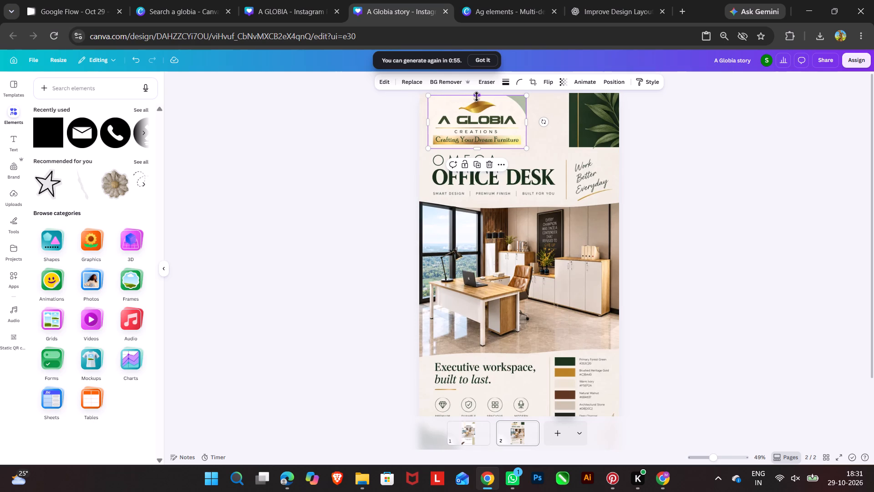
drag(477, 96, 478, 135)
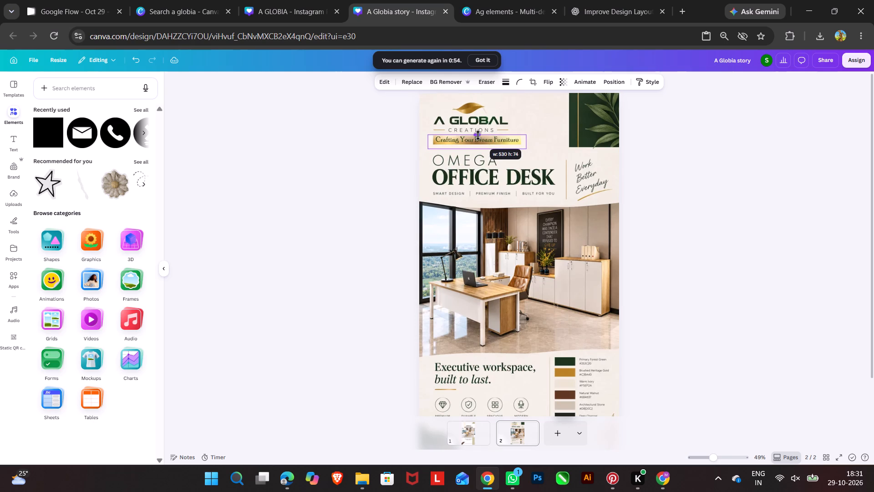
drag(478, 135, 478, 135)
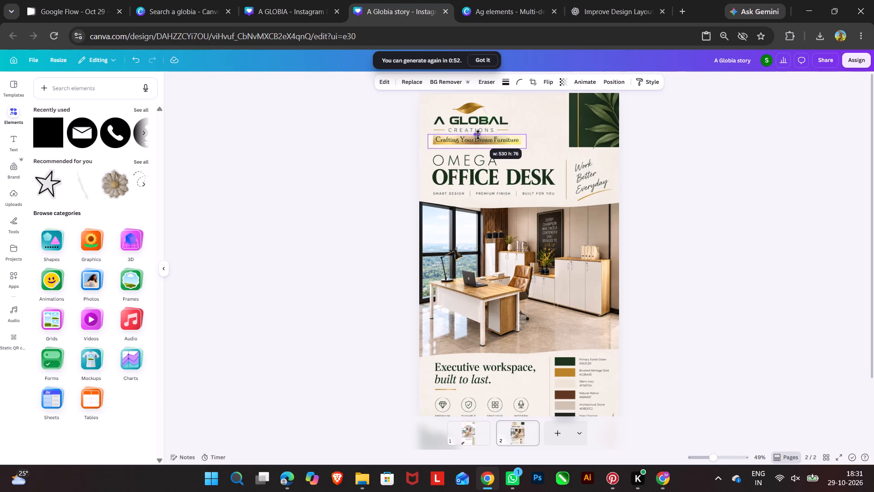
drag(478, 135, 478, 135)
drag(475, 149, 476, 146)
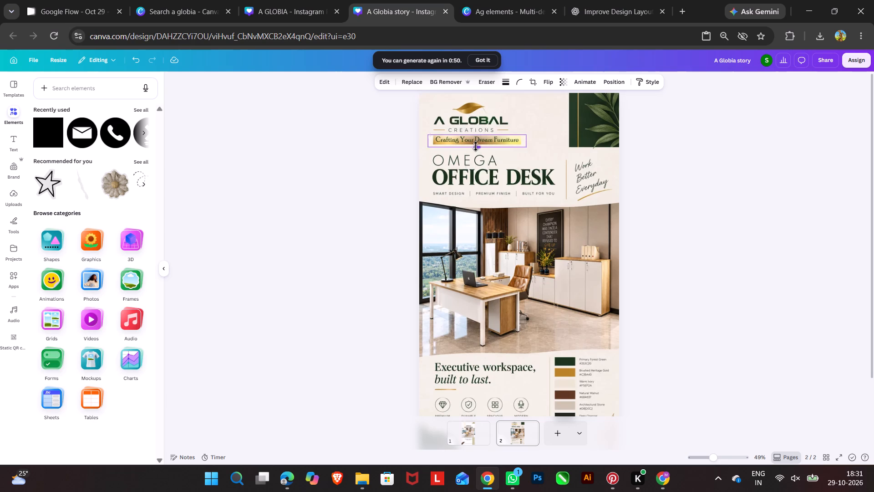
drag(476, 146, 476, 145)
drag(428, 139, 432, 142)
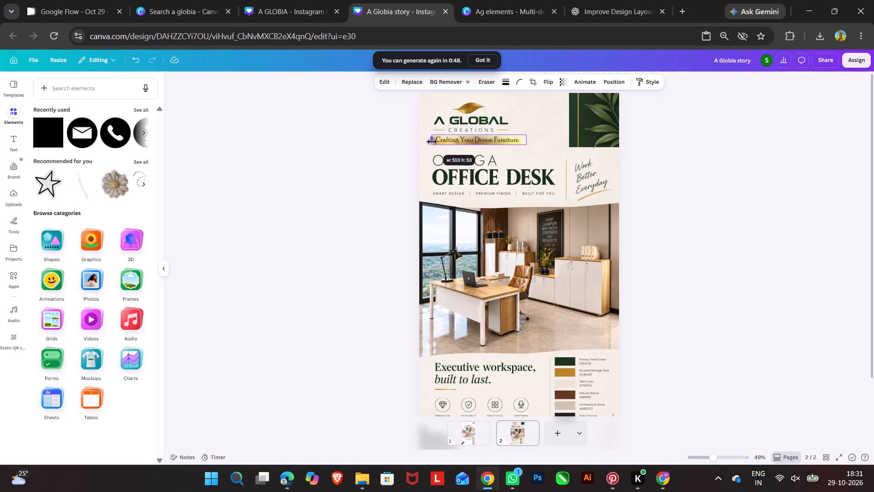
drag(432, 142, 433, 143)
drag(526, 138, 519, 145)
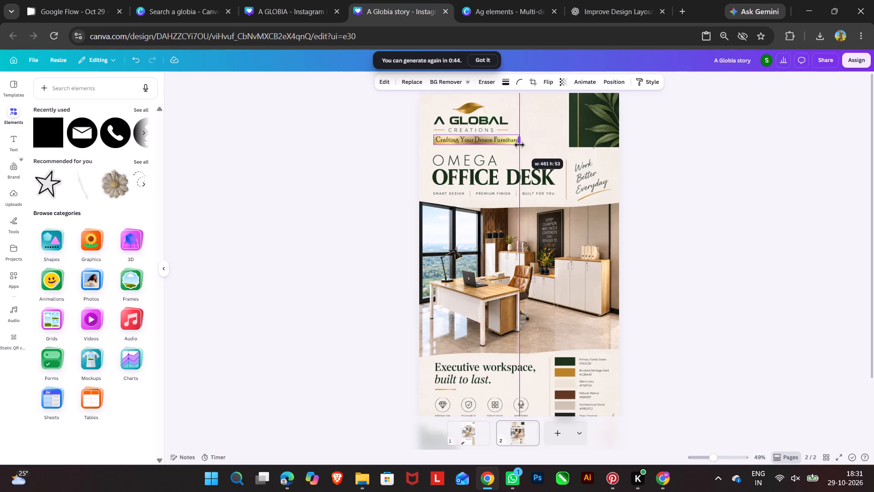
drag(519, 145, 519, 145)
Move the cropped tagline strip over the poster's own tagline beneath "A GLOBAL CREATIONS" and nudge it slightly right into alignment.
click(543, 138)
drag(506, 142, 500, 141)
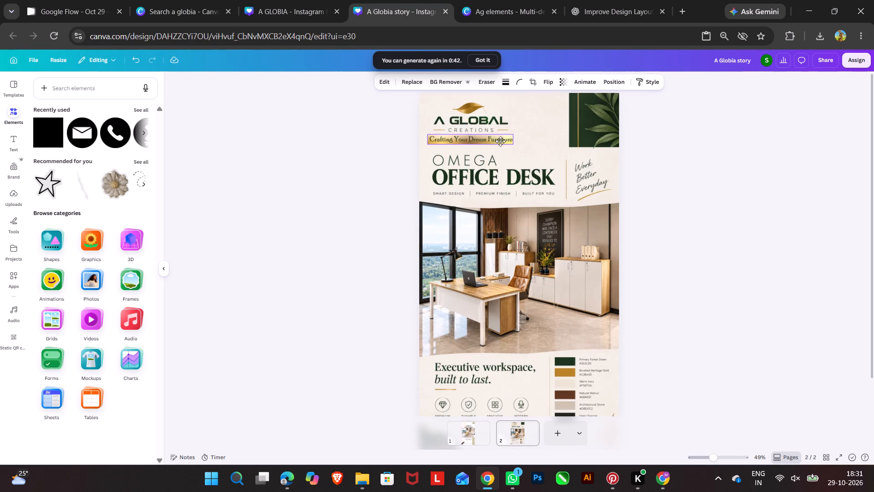
drag(500, 141, 501, 142)
click(508, 141)
click(544, 144)
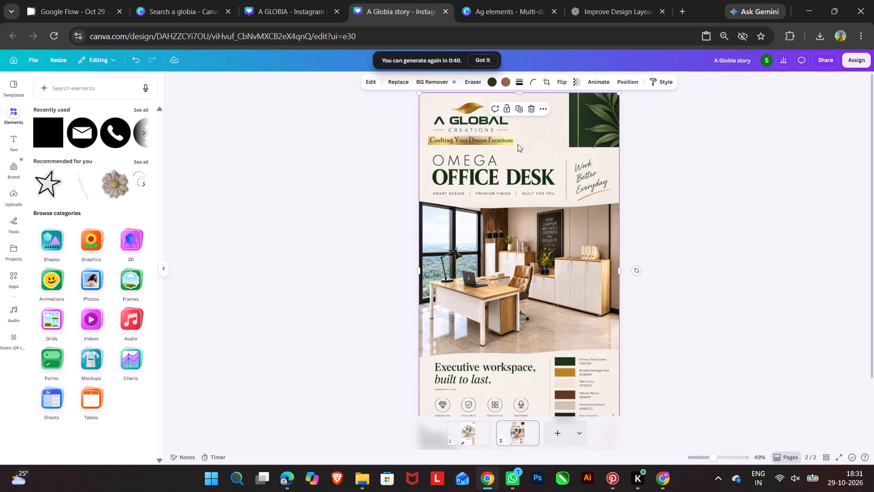
click(489, 143)
key(Right)
key(Right)
key(Right)
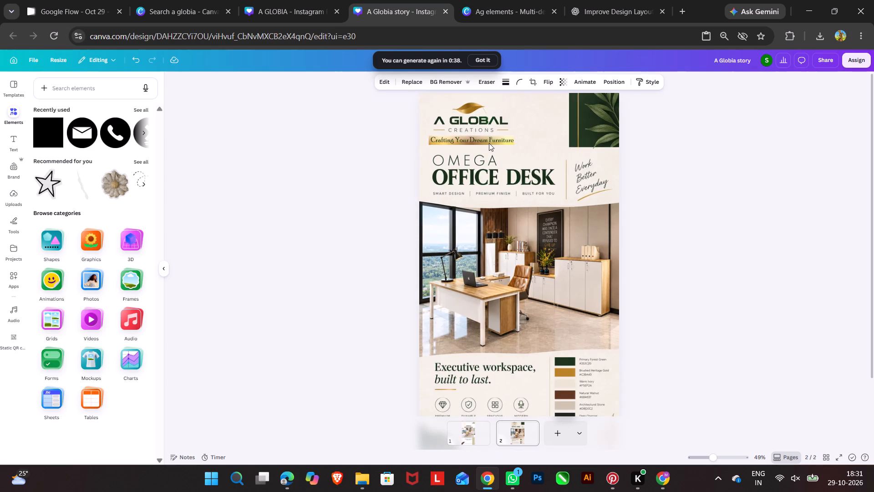
key(Right)
key(Right)
key(Right)
key(Right)
double_click(321, 215)
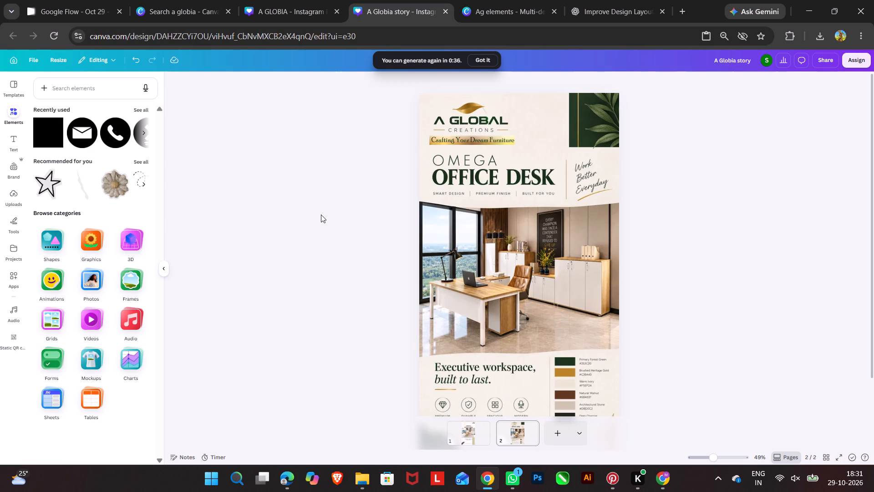
Use Grab Text on the poster image to select the "Work Better Everyday" script text and delete it.
click(490, 179)
click(691, 149)
scroll(691, 149, down, 1)
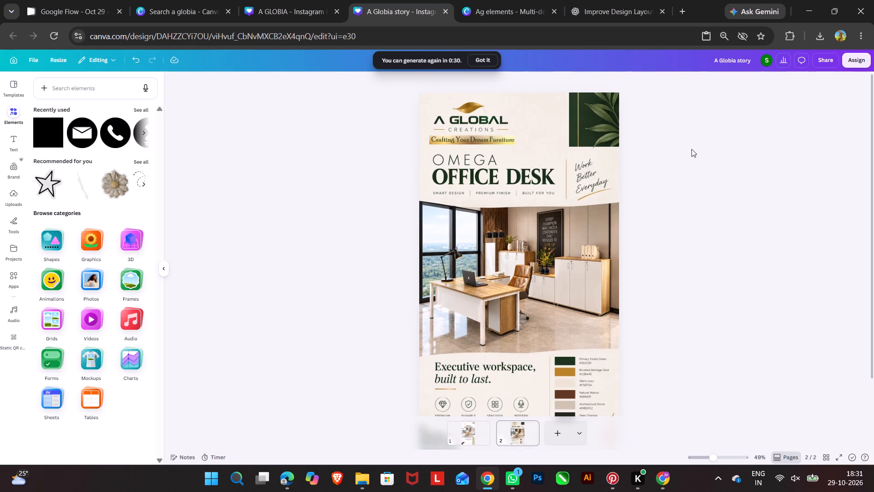
scroll(691, 149, down, 1)
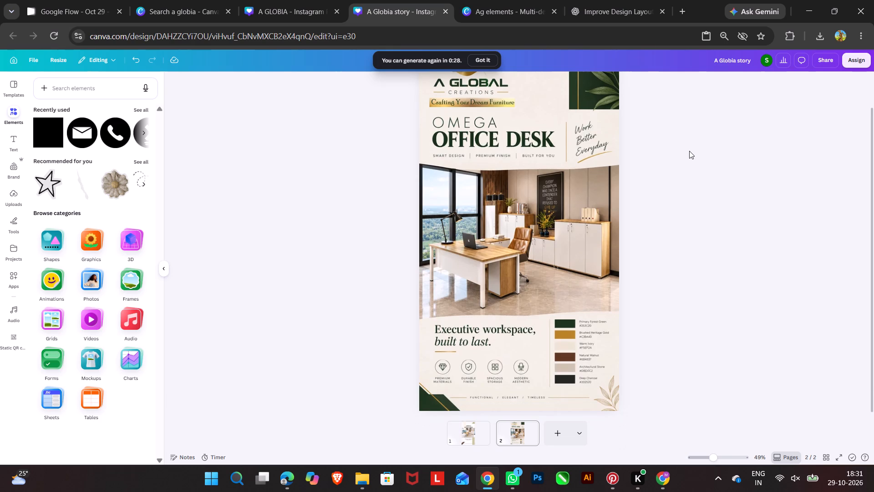
scroll(688, 151, up, 1)
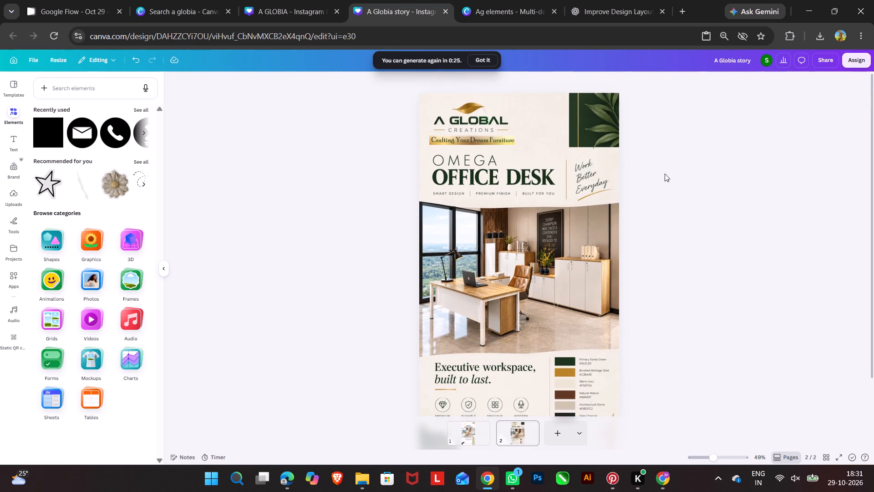
click(594, 180)
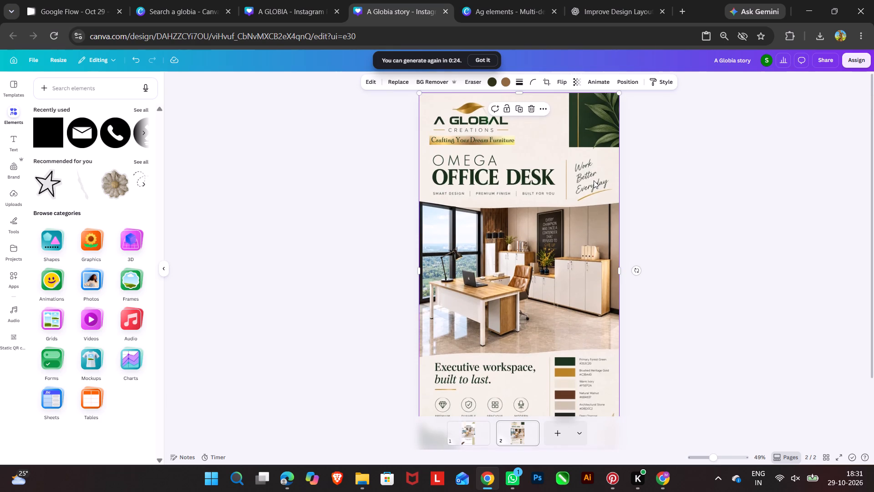
click(372, 80)
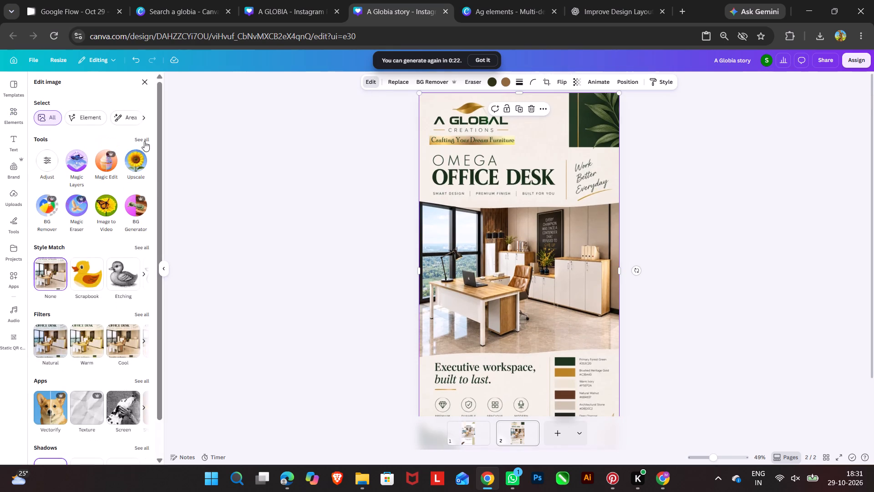
click(144, 141)
click(117, 285)
click(598, 159)
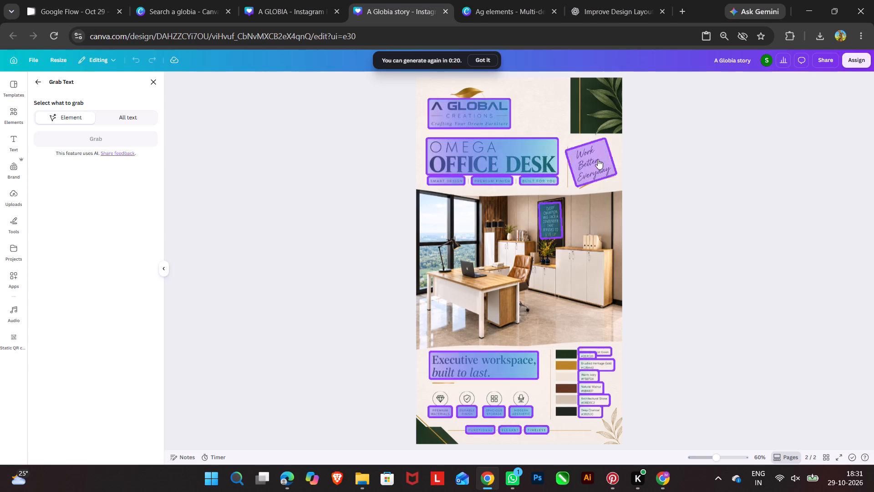
click(508, 82)
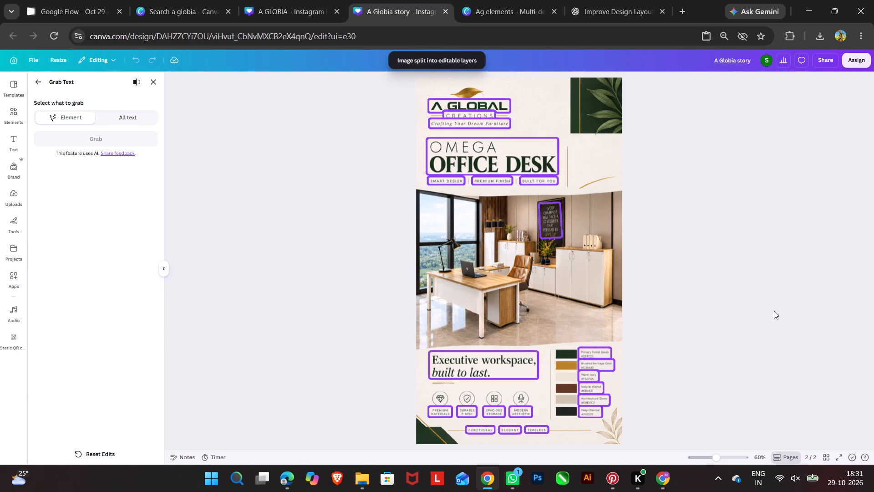
click(154, 81)
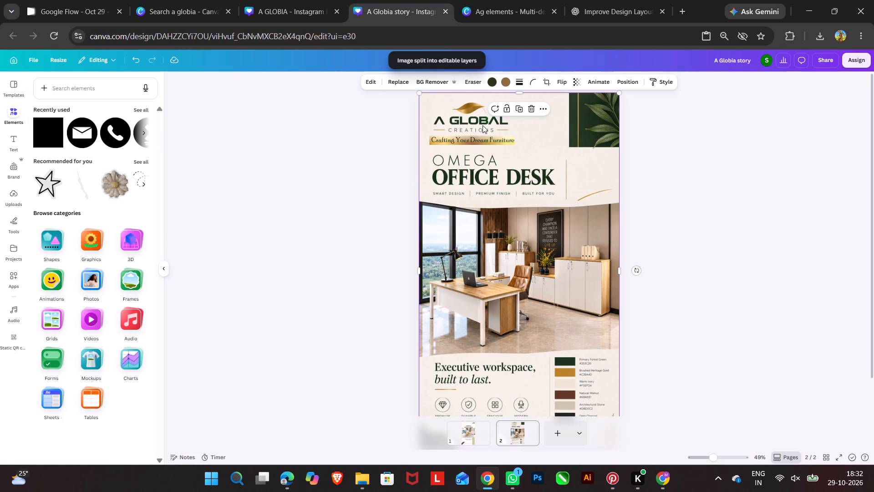
Brush over the poster's gold swash, the vertical divider beside the title and the "Functional, Elegant, Timeless" footer line at brush size 9, and delete them.
click(241, 156)
click(451, 139)
click(547, 142)
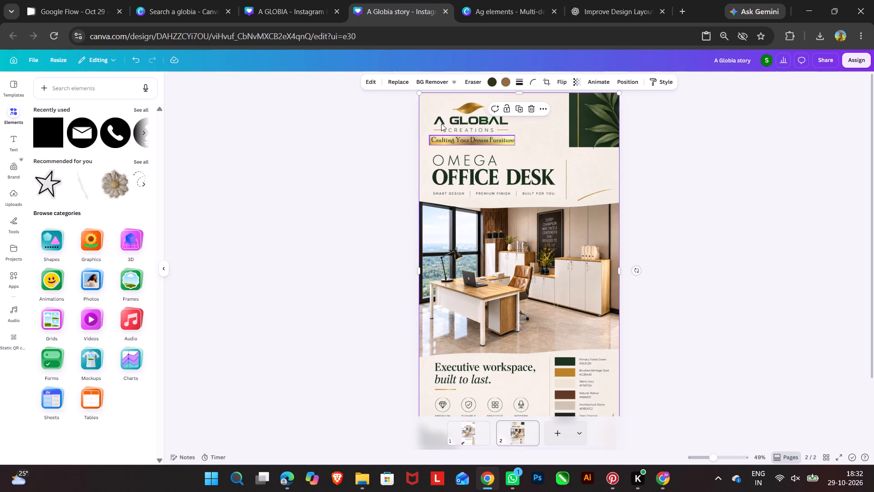
click(369, 81)
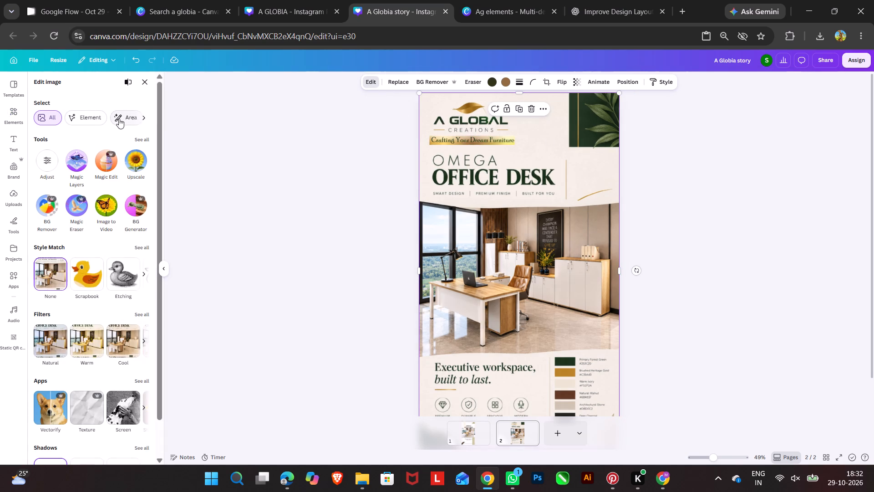
click(119, 118)
click(45, 164)
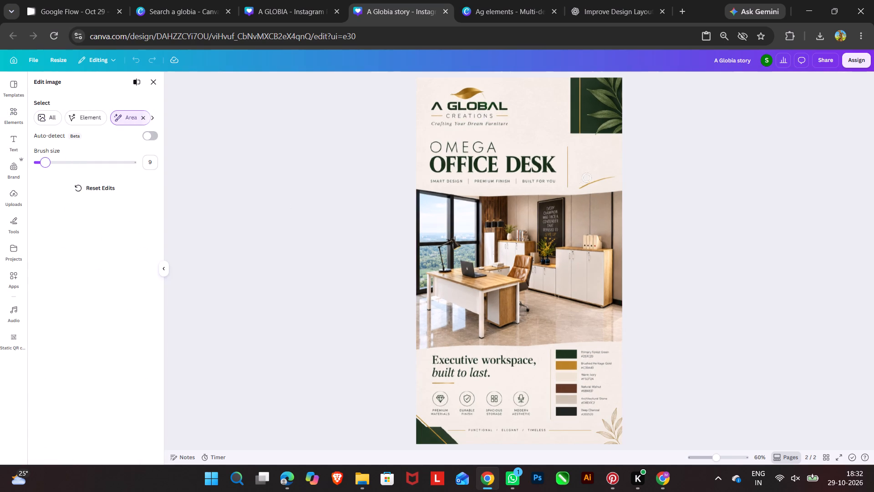
drag(582, 187, 615, 176)
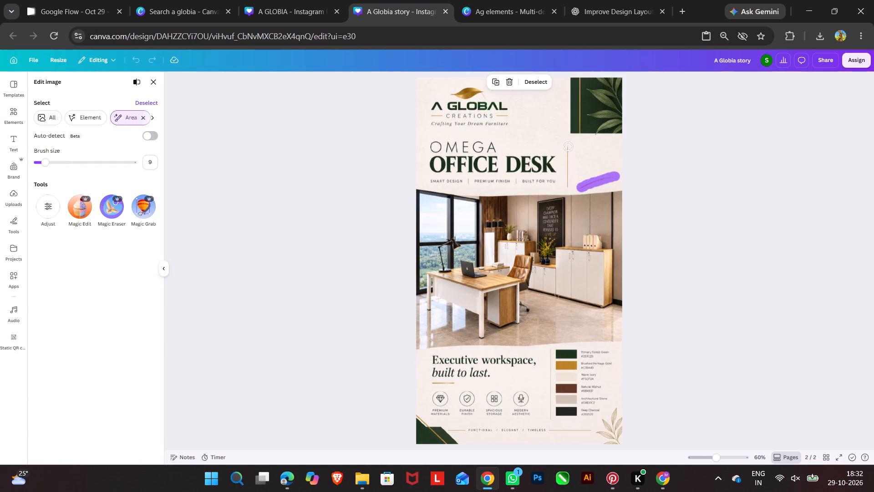
drag(569, 147, 569, 186)
scroll(690, 329, down, 2)
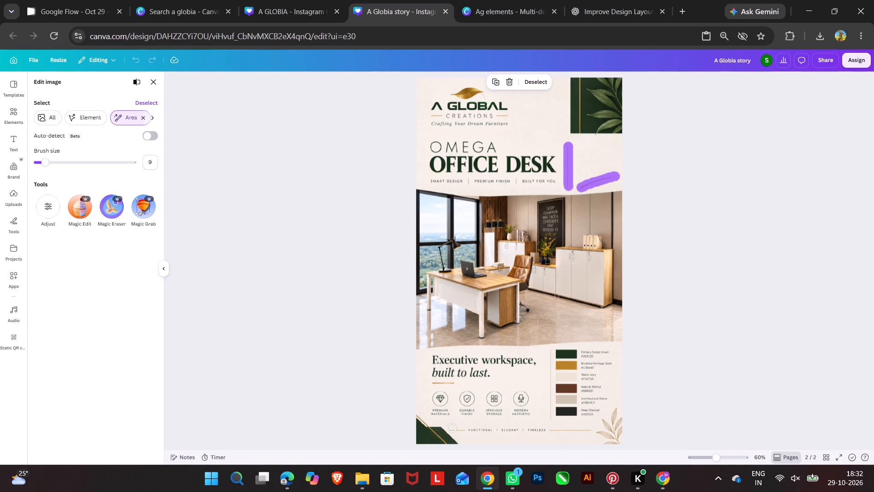
drag(452, 429, 521, 430)
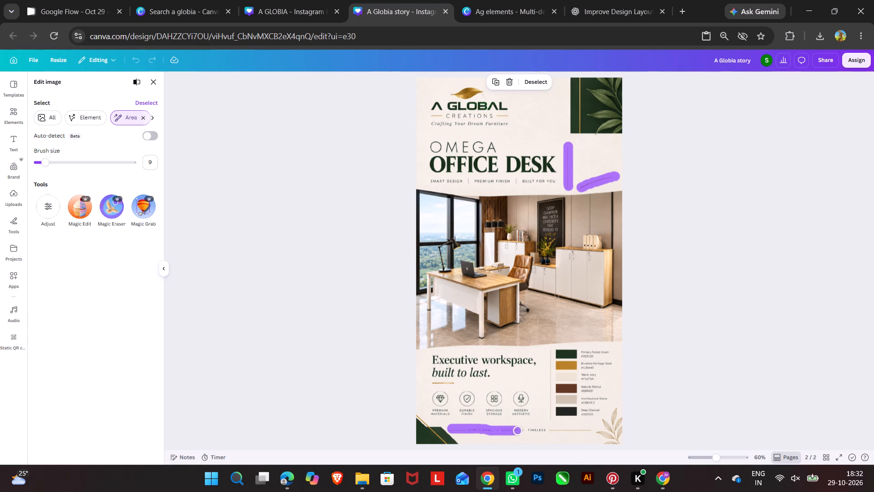
drag(521, 430, 589, 428)
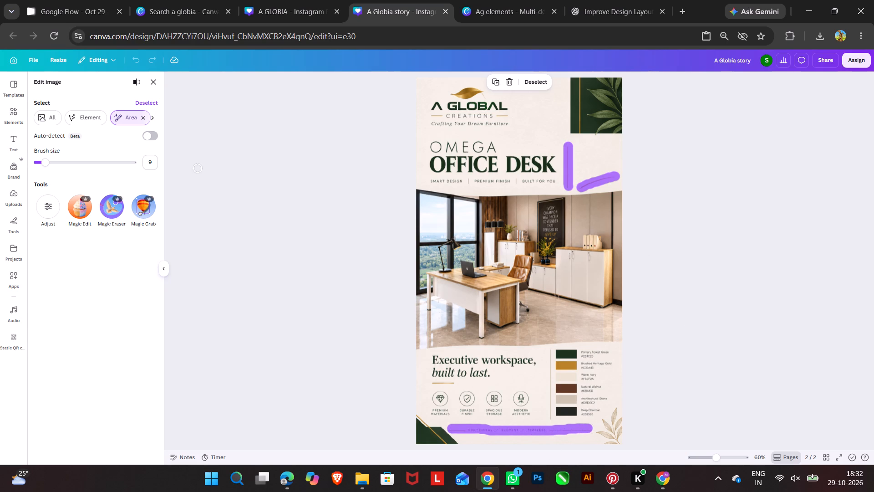
click(507, 79)
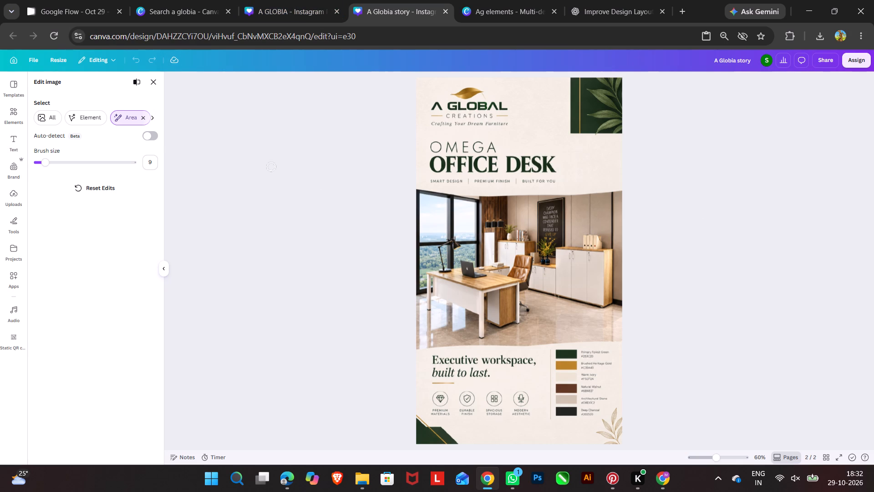
click(153, 83)
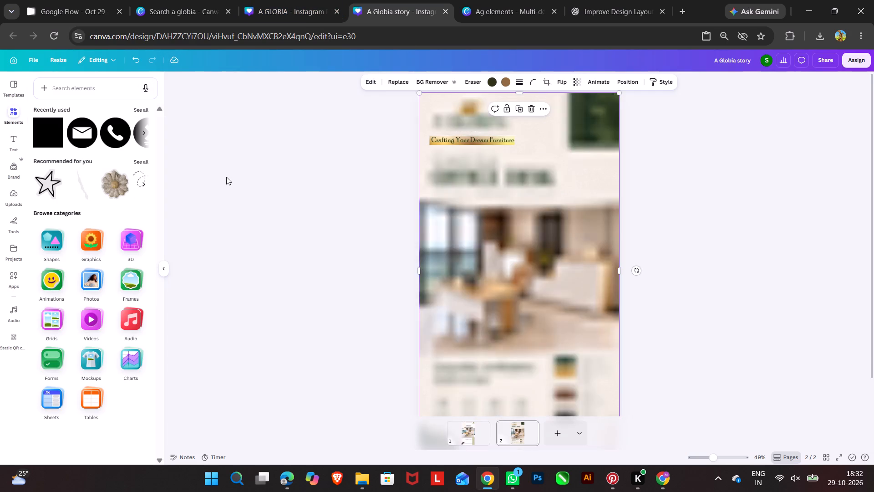
Review the whole cleaned-up poster on page 2, from the logo down to the footer.
click(228, 177)
scroll(325, 244, down, 4)
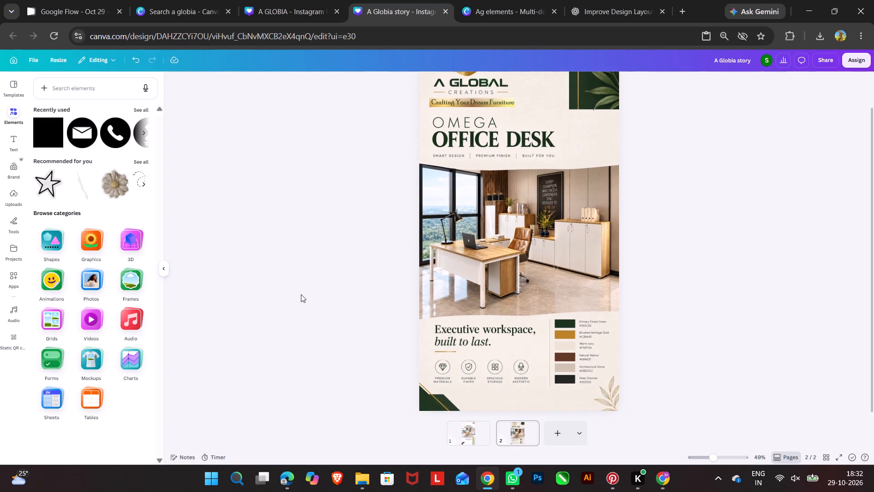
scroll(283, 311, up, 2)
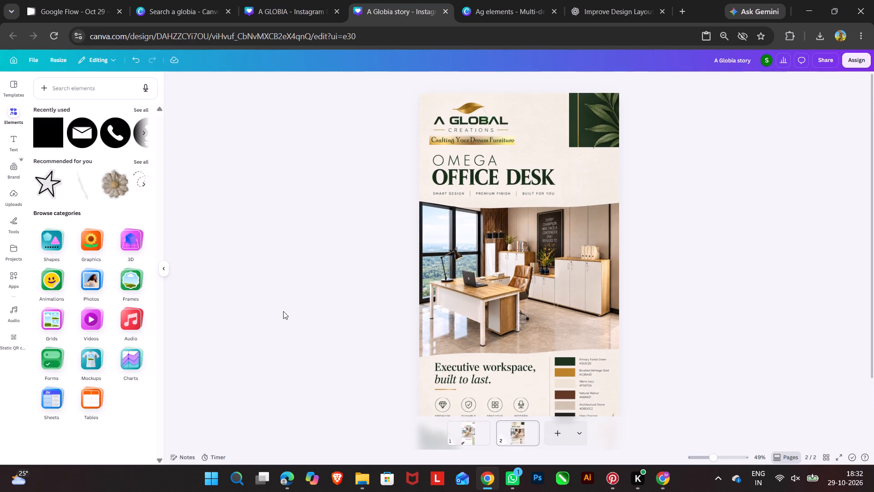
click(614, 140)
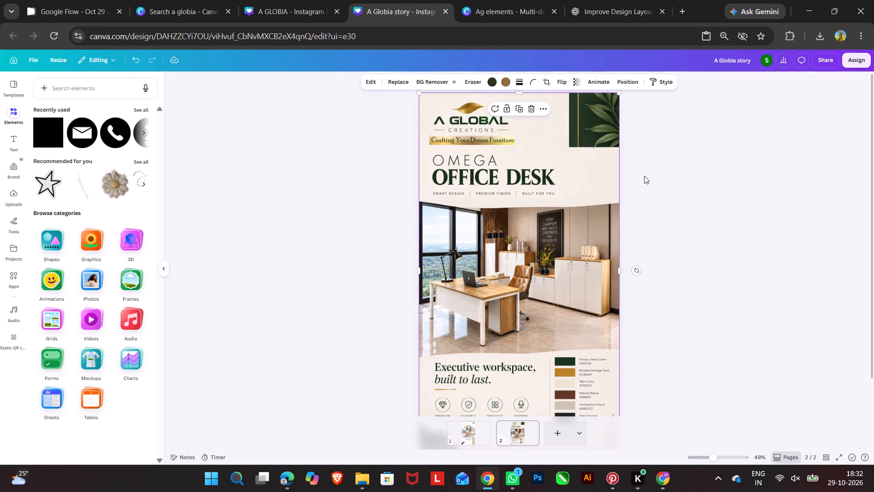
scroll(666, 183, down, 1)
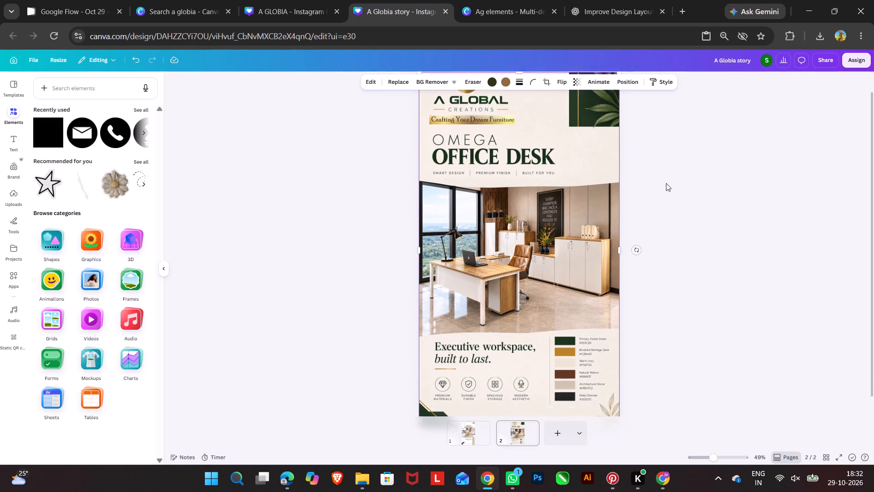
scroll(666, 183, down, 1)
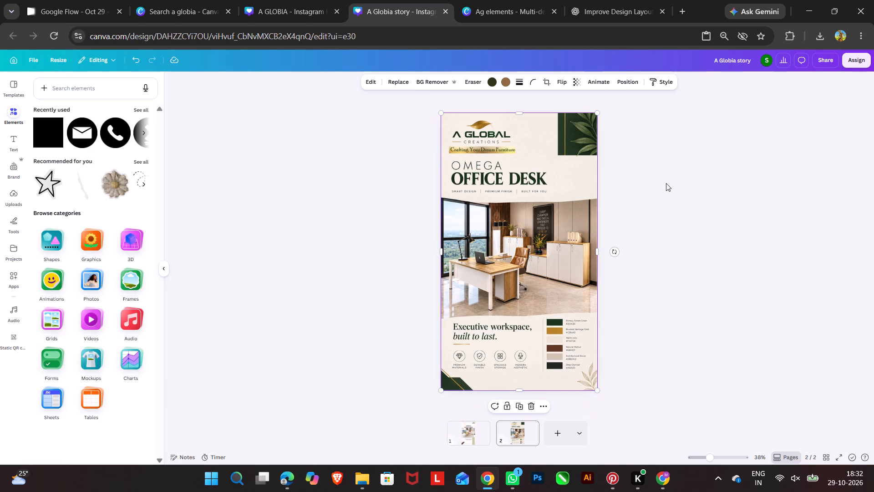
click(666, 183)
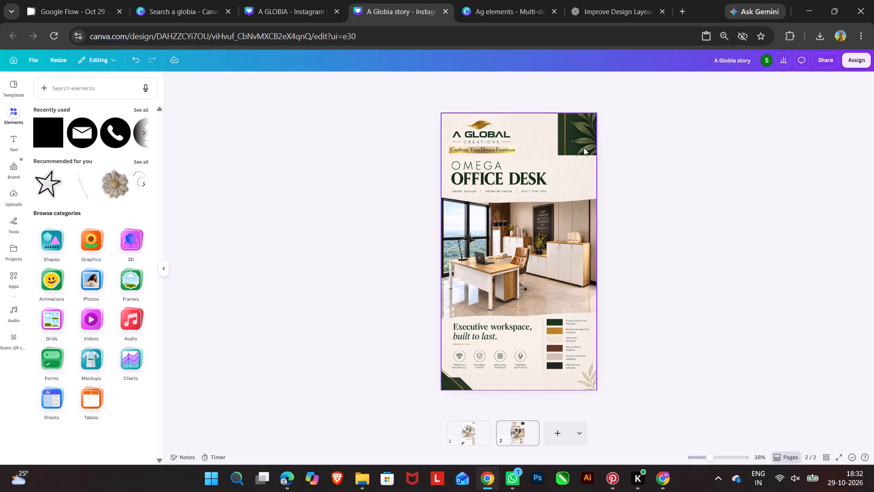
click(582, 145)
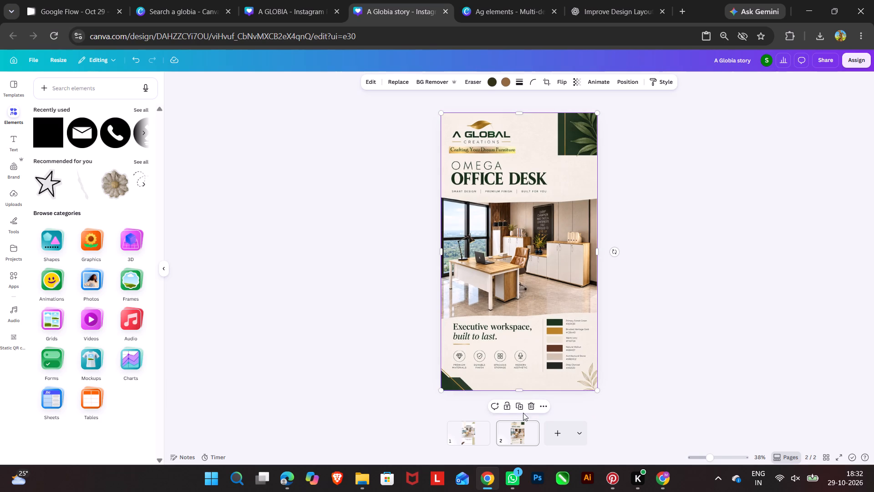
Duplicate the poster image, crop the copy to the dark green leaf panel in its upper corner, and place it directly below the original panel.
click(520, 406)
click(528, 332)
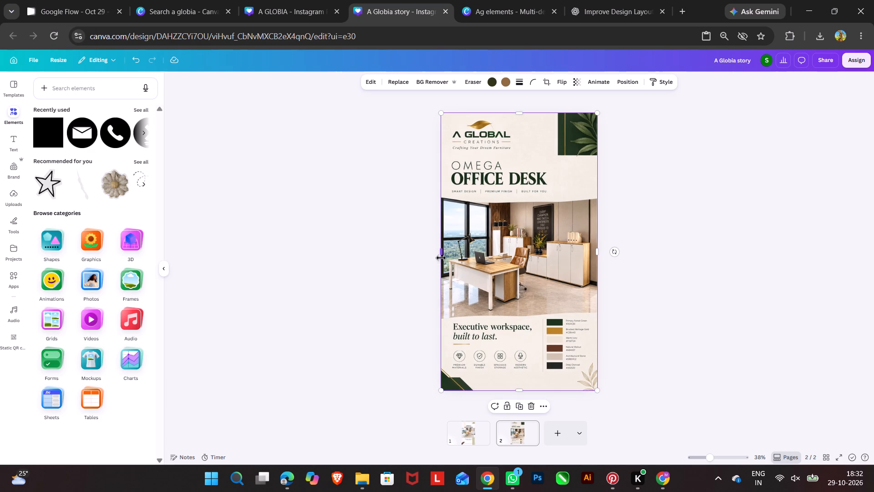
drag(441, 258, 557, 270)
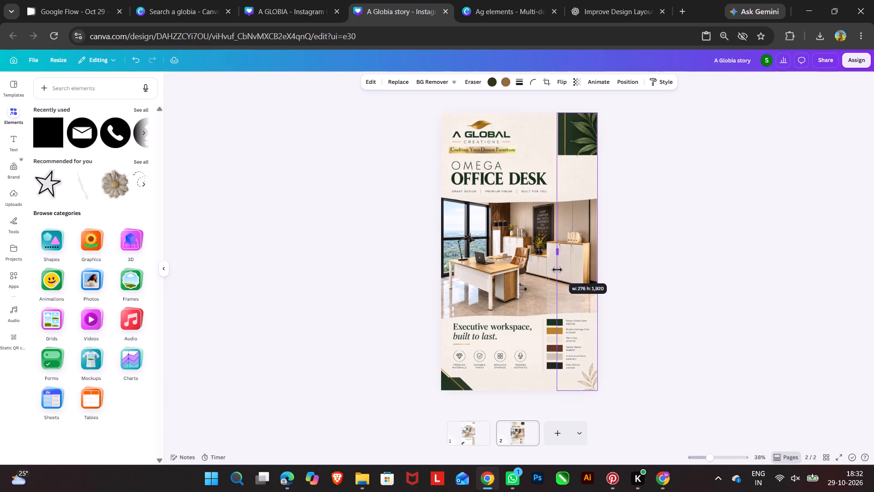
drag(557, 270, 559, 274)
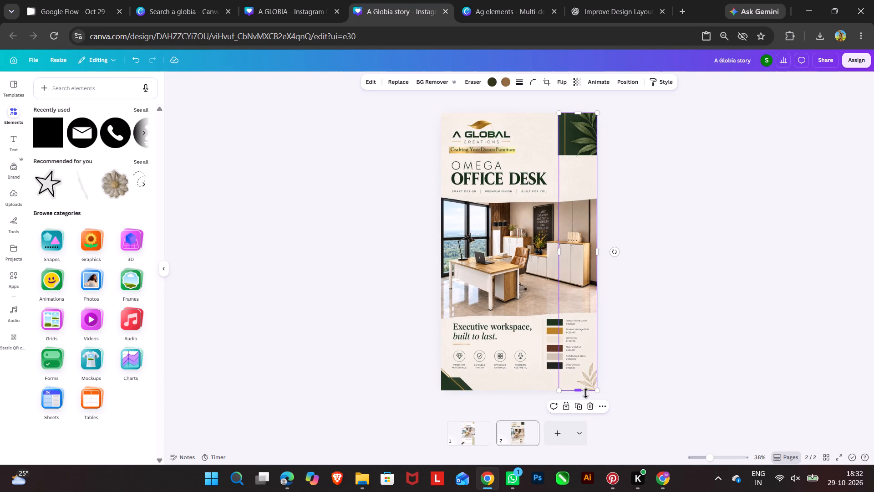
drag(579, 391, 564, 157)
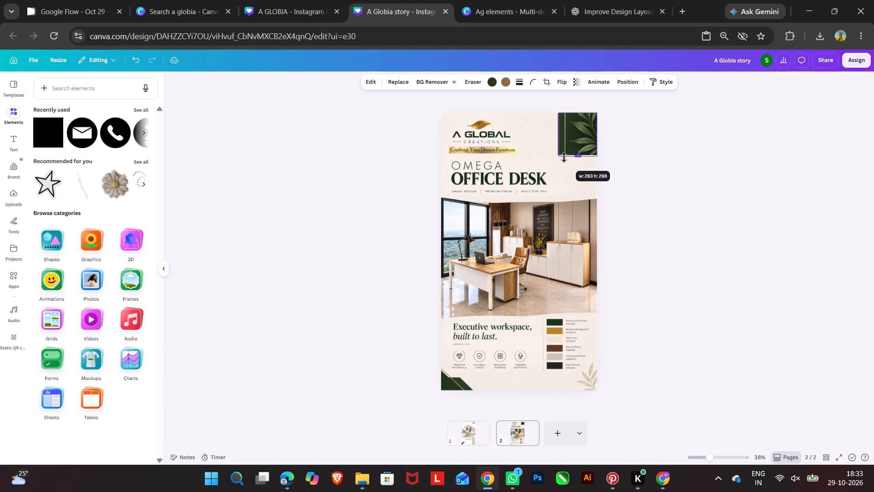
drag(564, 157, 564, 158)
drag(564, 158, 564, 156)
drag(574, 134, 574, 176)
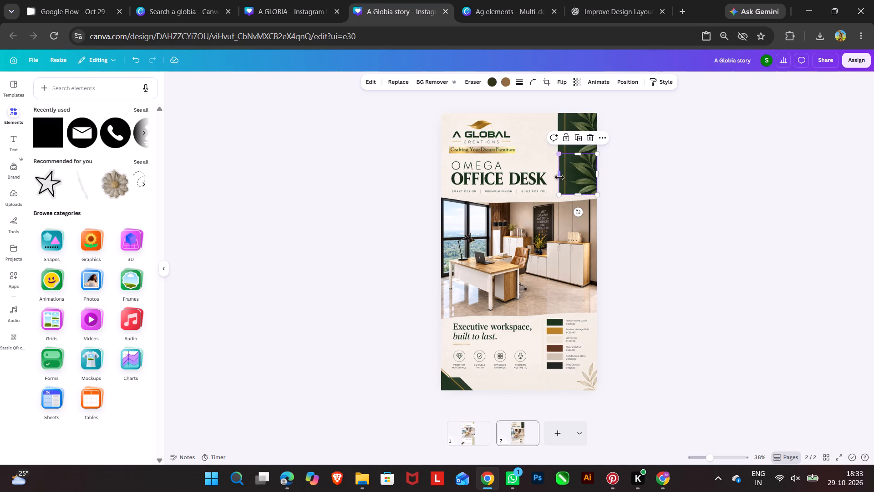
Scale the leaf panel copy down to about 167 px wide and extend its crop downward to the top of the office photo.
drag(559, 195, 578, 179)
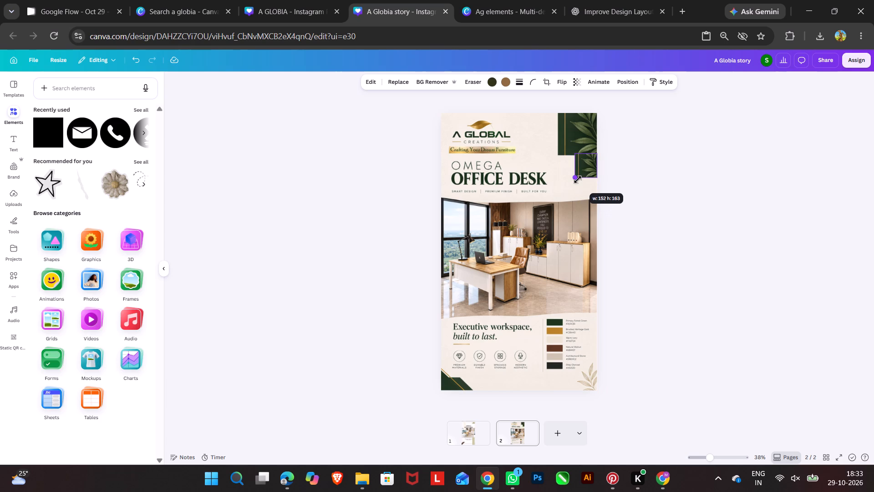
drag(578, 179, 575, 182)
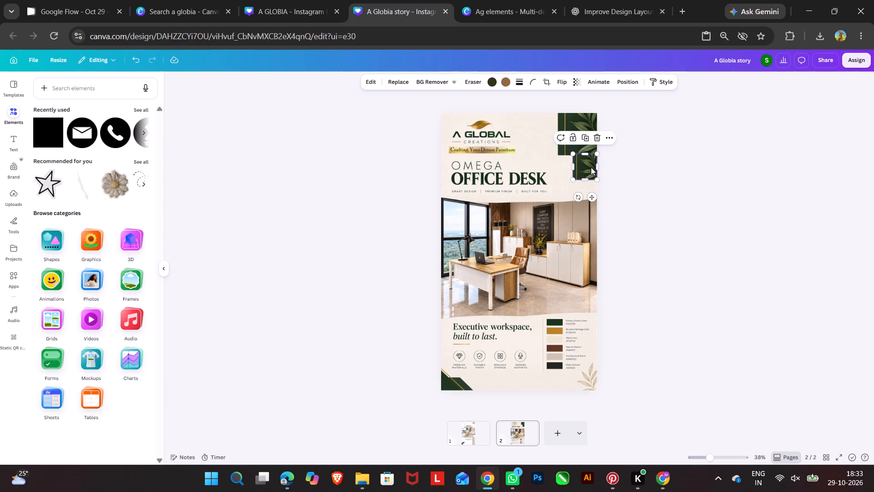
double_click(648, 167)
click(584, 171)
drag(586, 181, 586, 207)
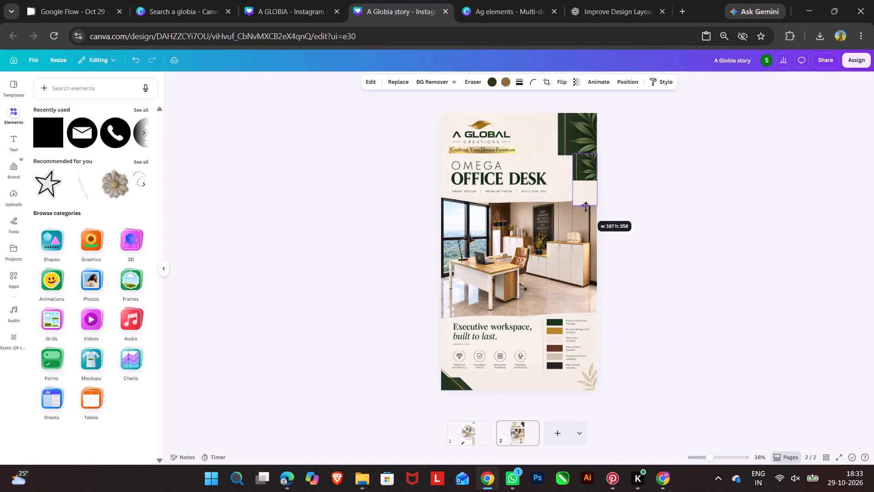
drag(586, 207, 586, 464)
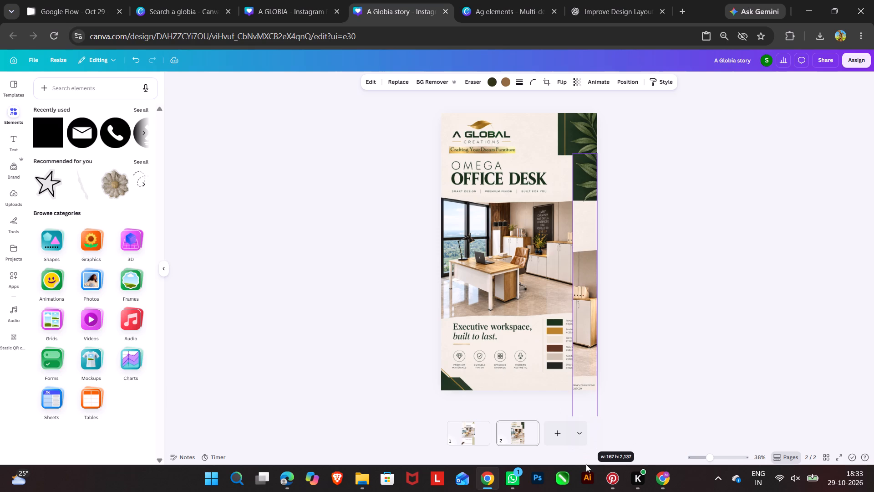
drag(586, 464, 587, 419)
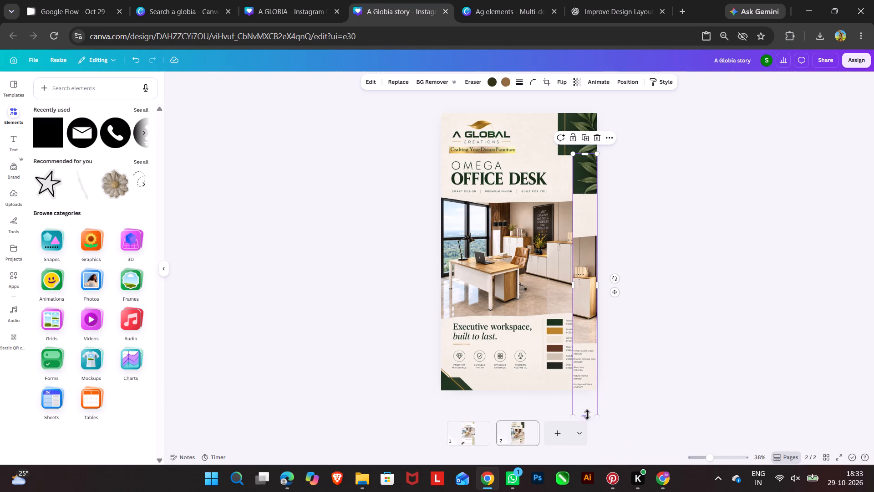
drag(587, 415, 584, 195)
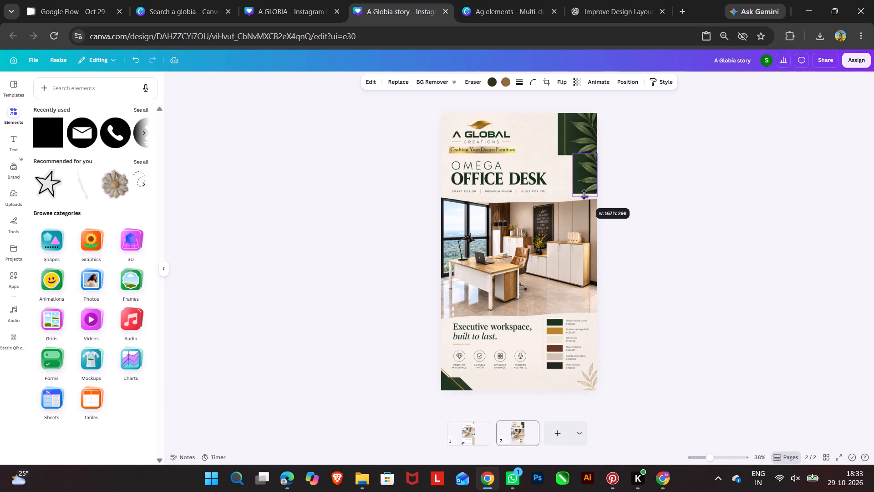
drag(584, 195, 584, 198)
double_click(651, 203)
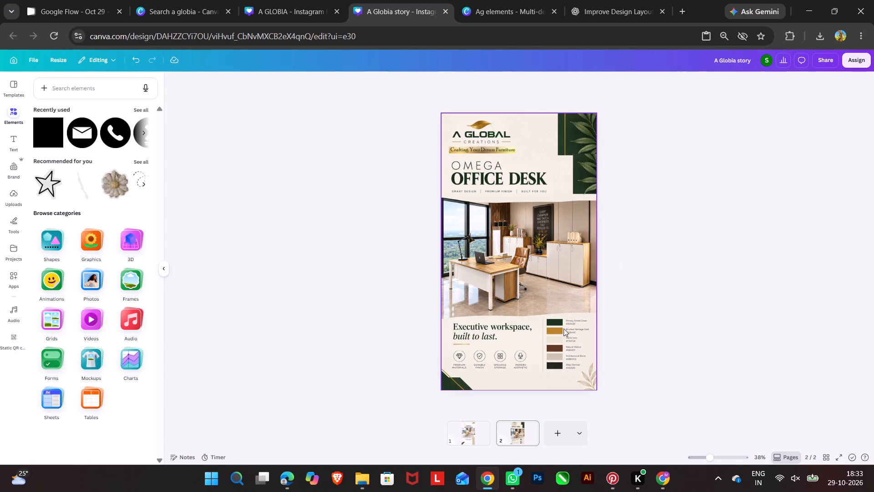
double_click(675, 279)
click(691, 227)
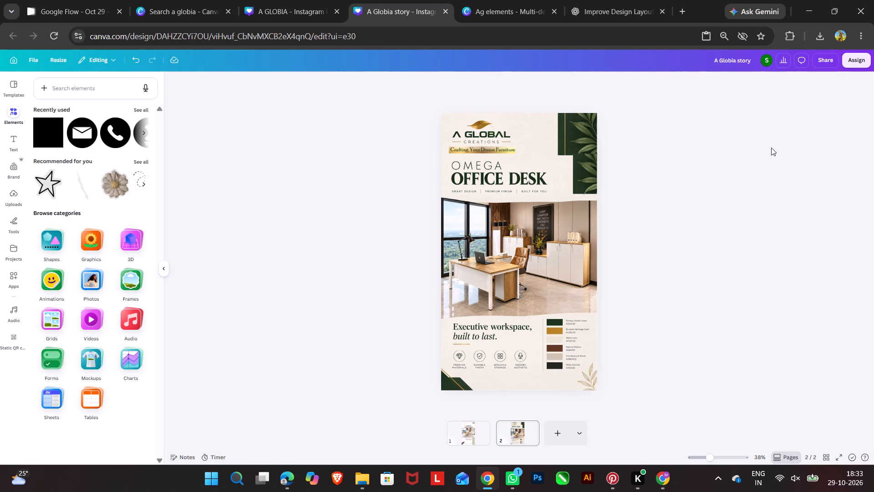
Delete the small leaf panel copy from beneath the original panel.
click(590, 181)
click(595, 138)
Duplicate page 1's beige vertical bar and move the copy to page 2, beneath the leaf panel and flush with the poster's right edge.
scroll(429, 367, up, 2)
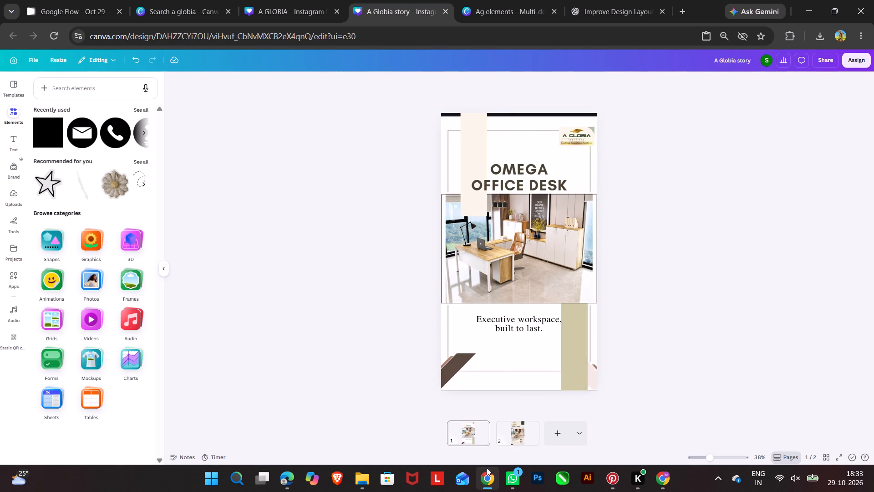
click(570, 347)
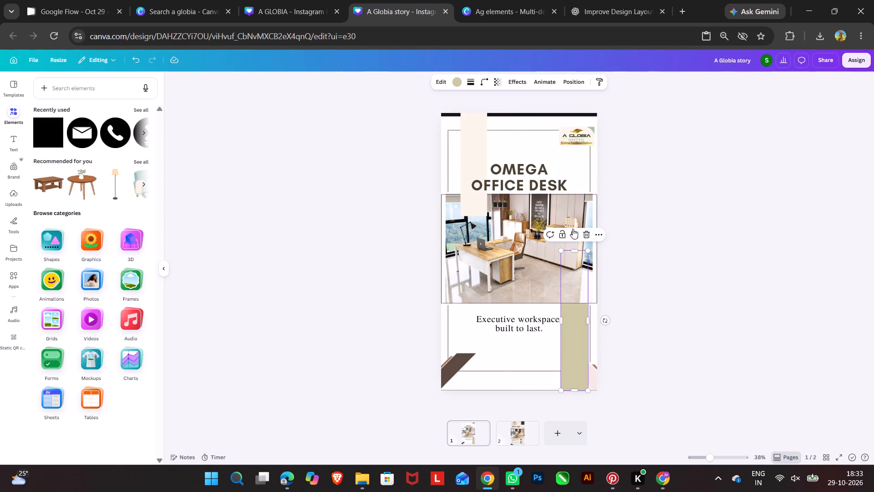
click(573, 229)
drag(571, 318, 510, 441)
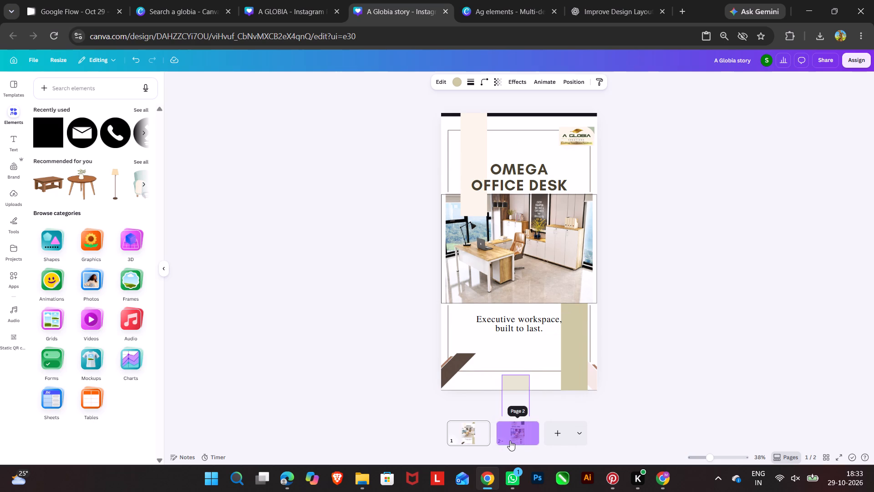
drag(510, 441, 567, 225)
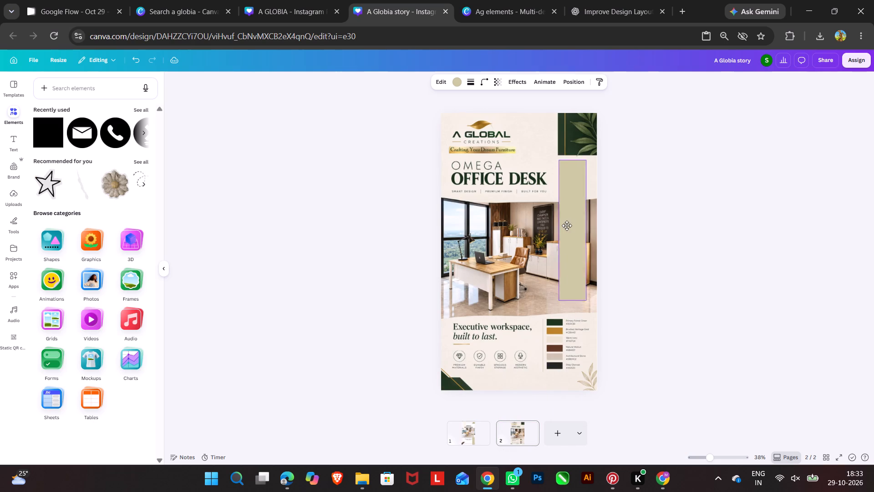
drag(567, 225, 566, 220)
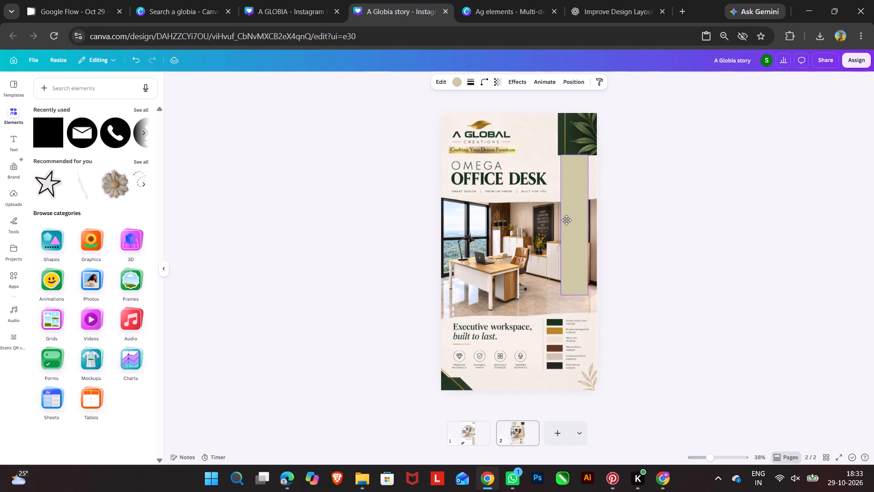
drag(566, 220, 579, 220)
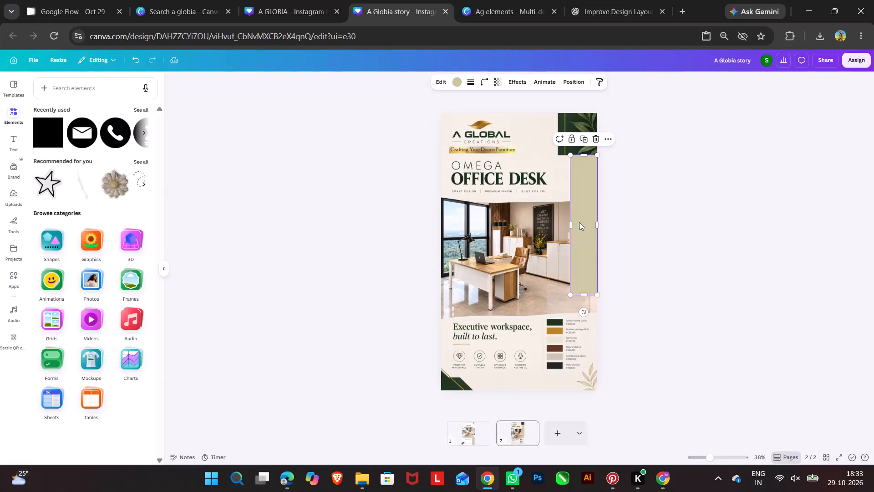
Shorten the beige bar to about 518 px high and shift it slightly left beneath the leaf panel.
drag(584, 295, 574, 231)
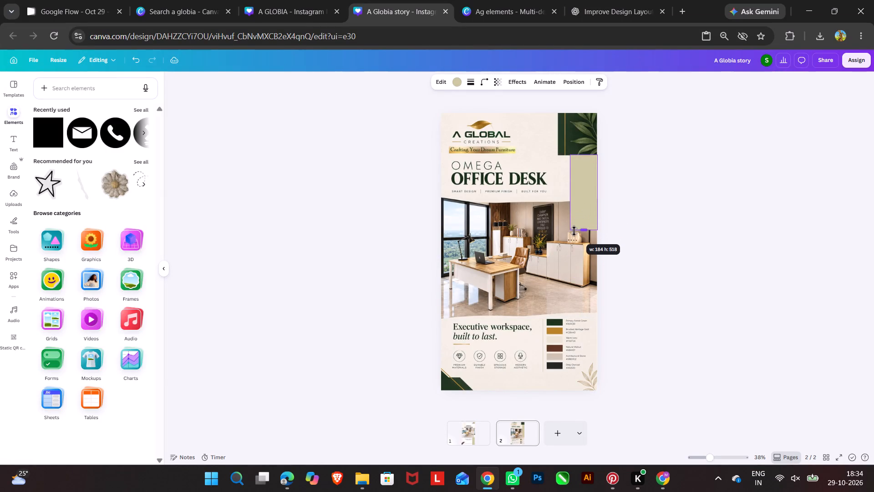
drag(574, 231, 574, 230)
drag(588, 200, 583, 201)
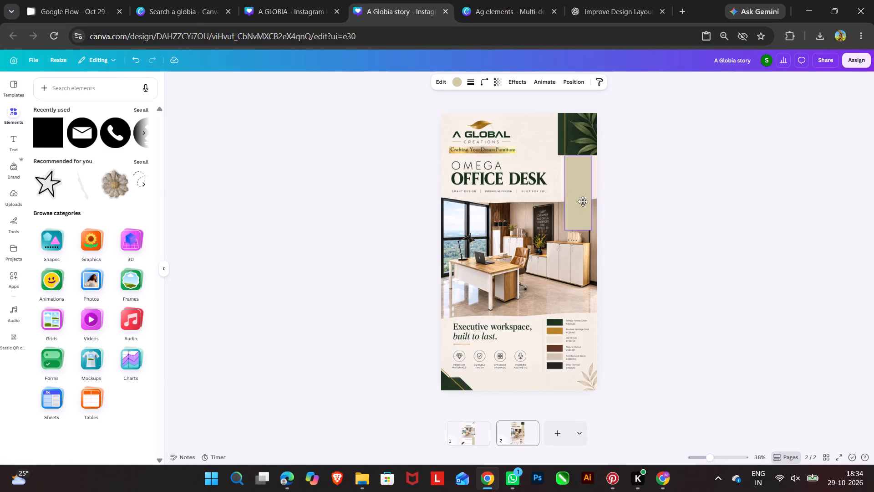
drag(583, 201, 583, 200)
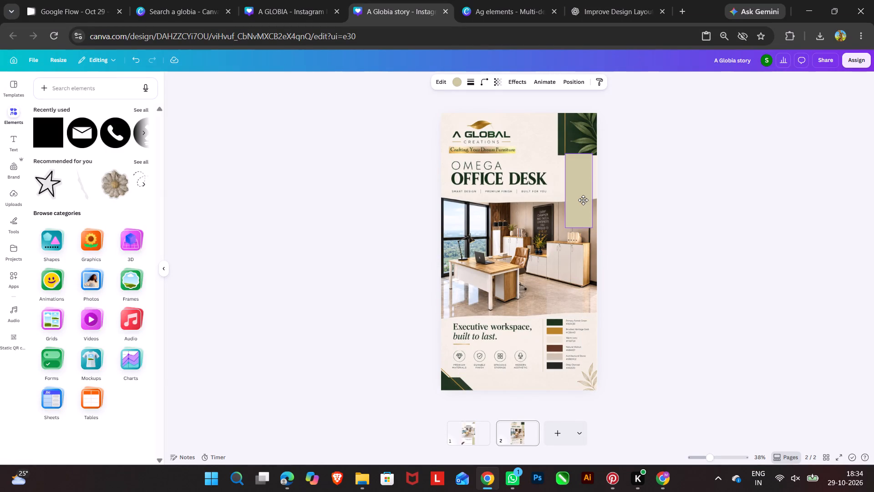
drag(583, 200, 583, 201)
double_click(672, 214)
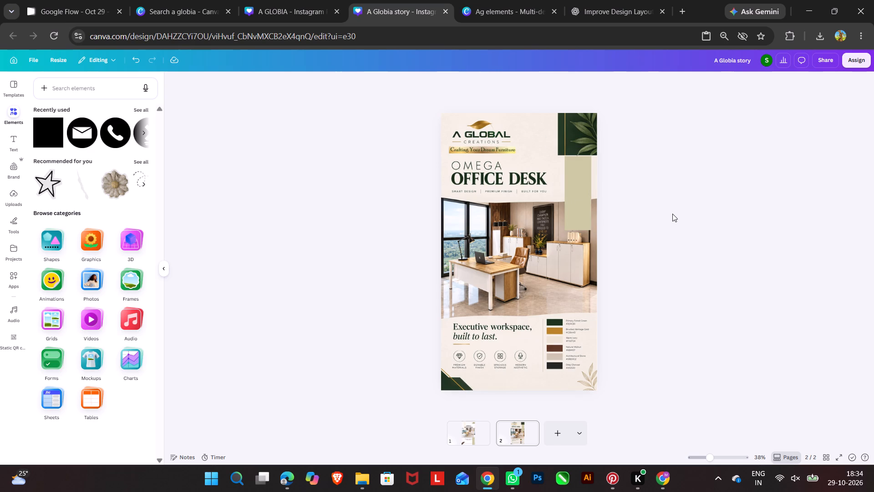
Nudge the beige bar slightly upward against the leaf panel's lower edge.
click(571, 189)
key(Up)
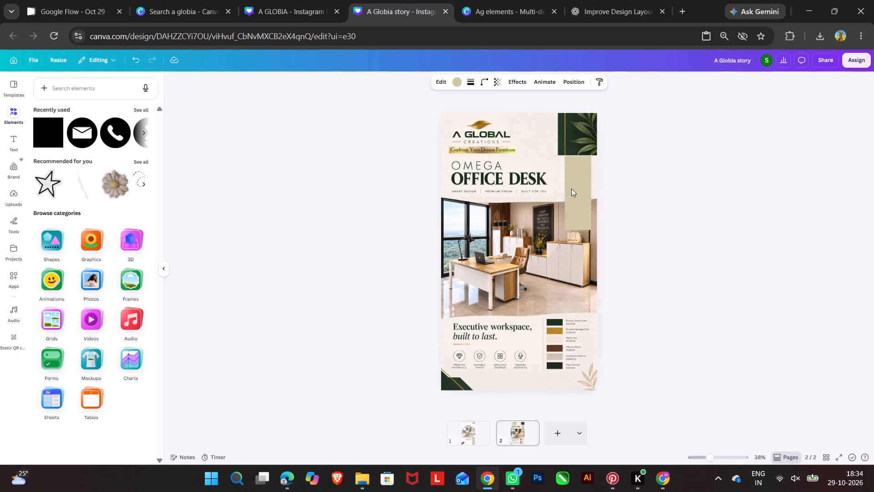
key(Up)
key(Up)
key(Up)
key(Up)
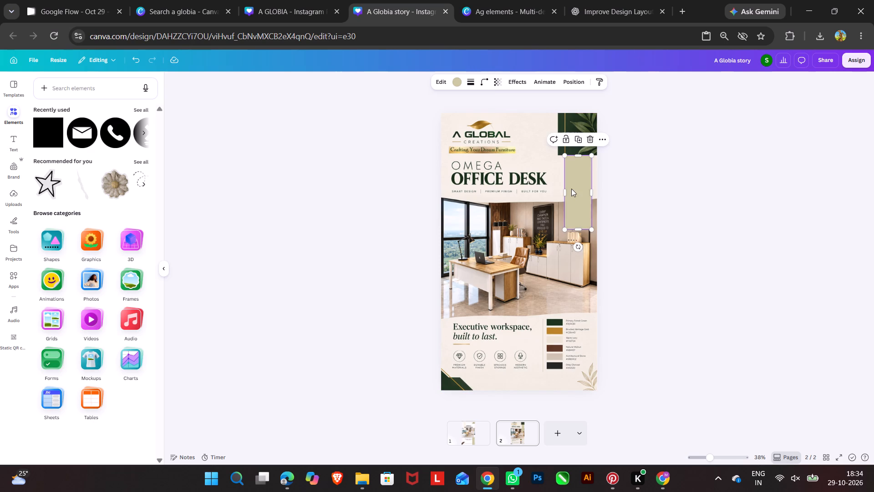
double_click(642, 206)
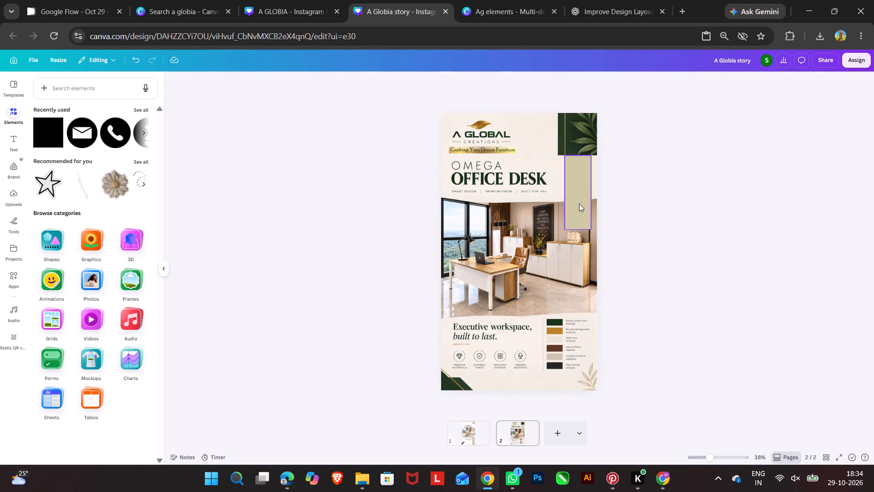
click(579, 204)
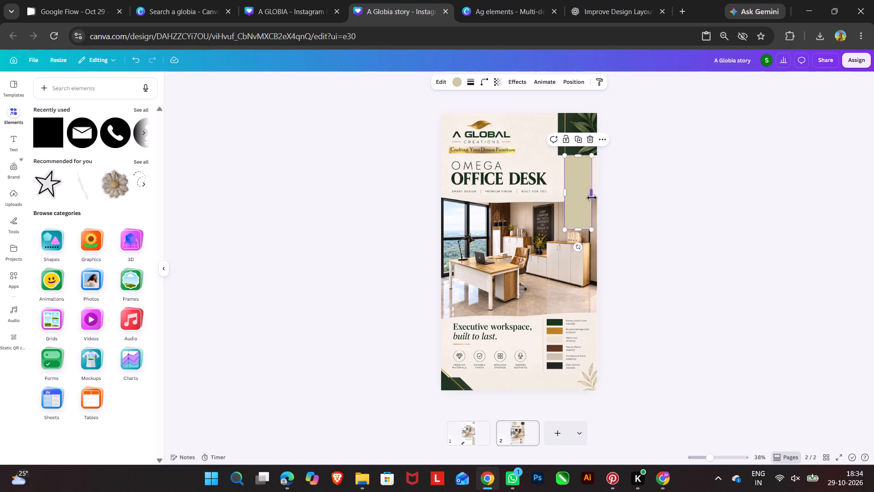
double_click(671, 170)
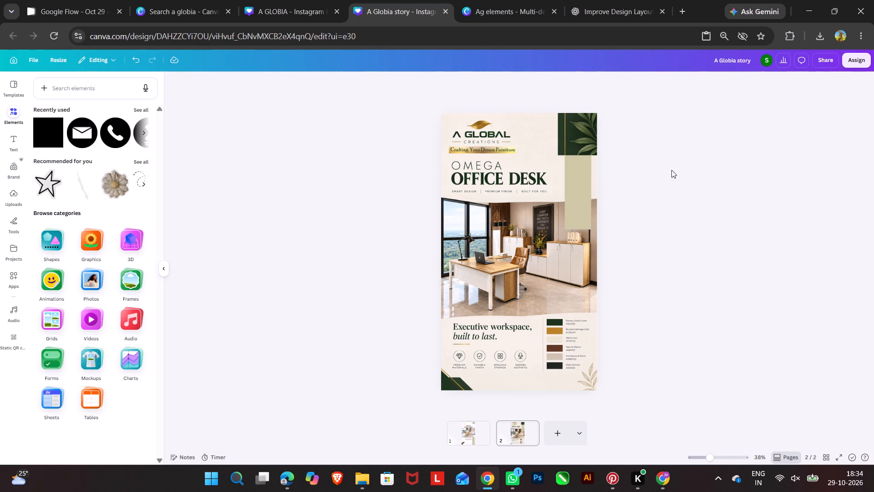
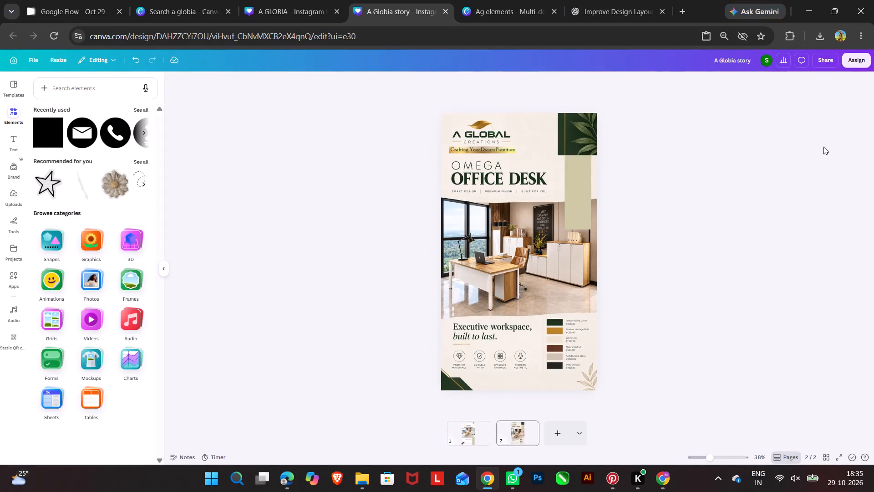
Run Magic Layers on page 2's Omega Office Desk poster image to separate it into editable layers.
click(543, 240)
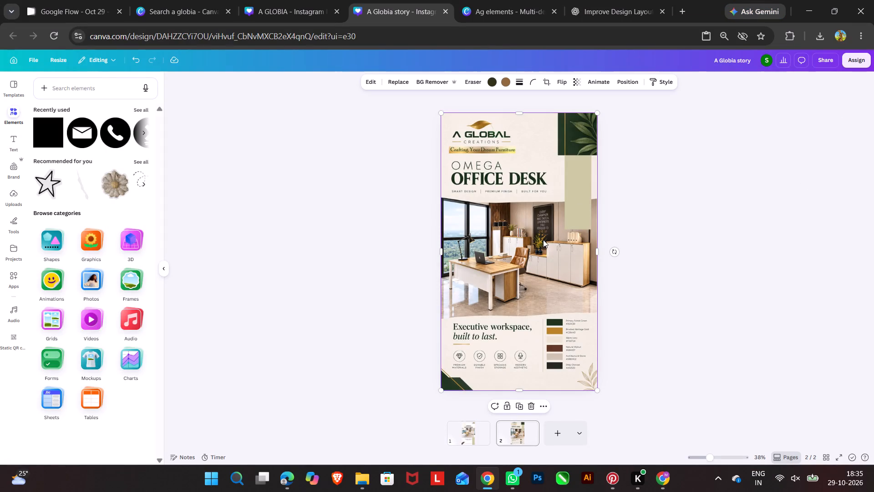
click(372, 78)
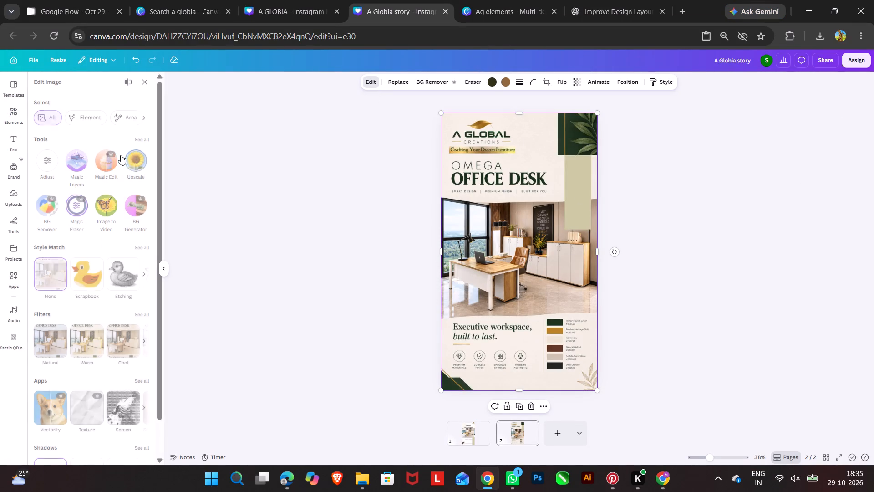
click(65, 161)
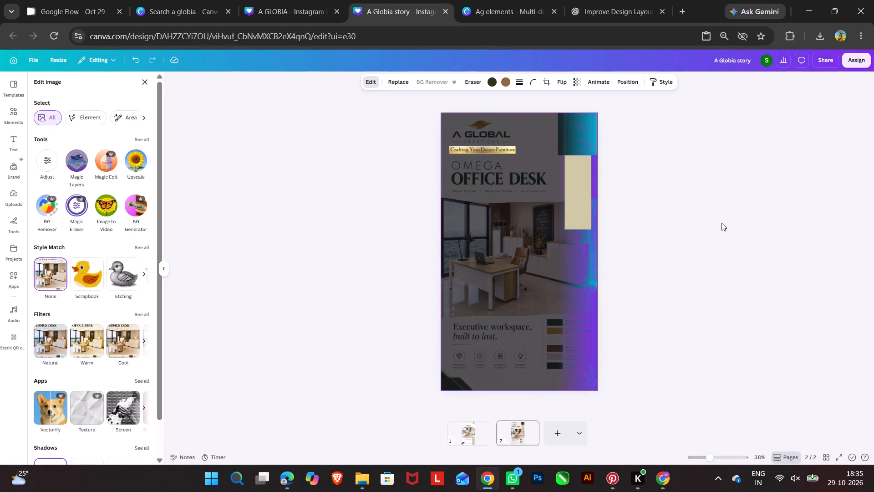
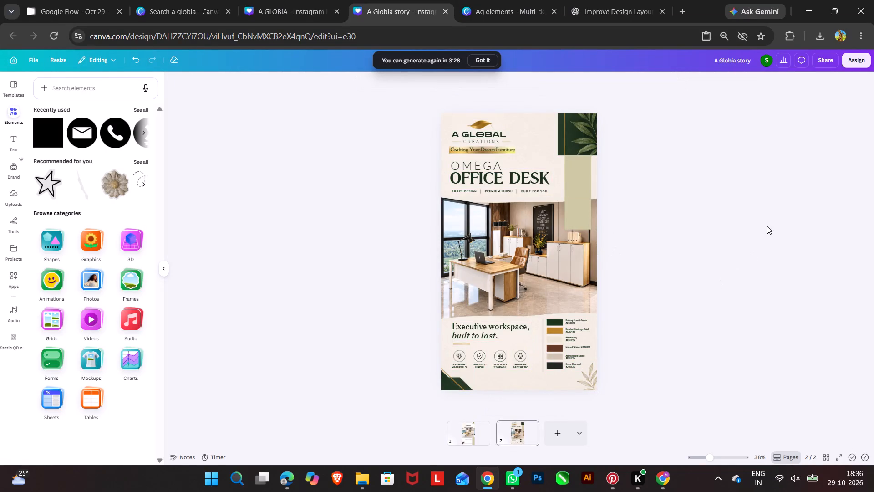
Delete the A GLOBAL text, the CREATIONS text and the two thin lines flanking it from the page 2 poster header.
click(488, 138)
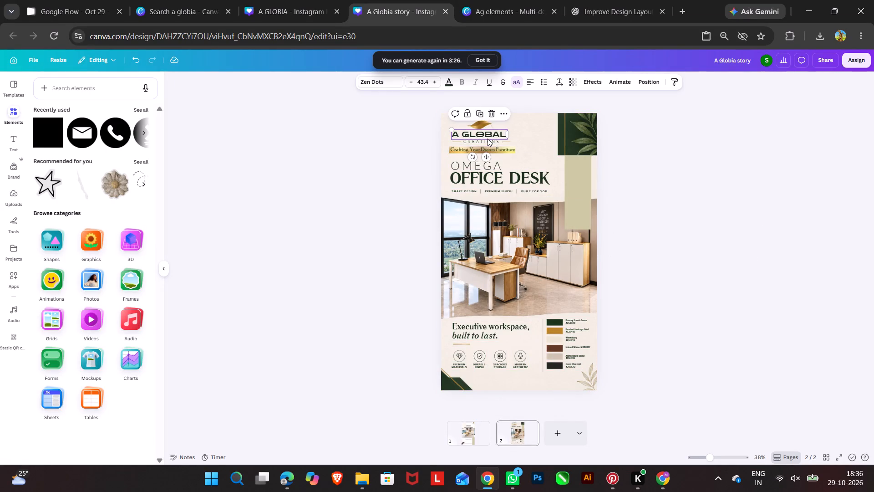
click(491, 116)
click(483, 139)
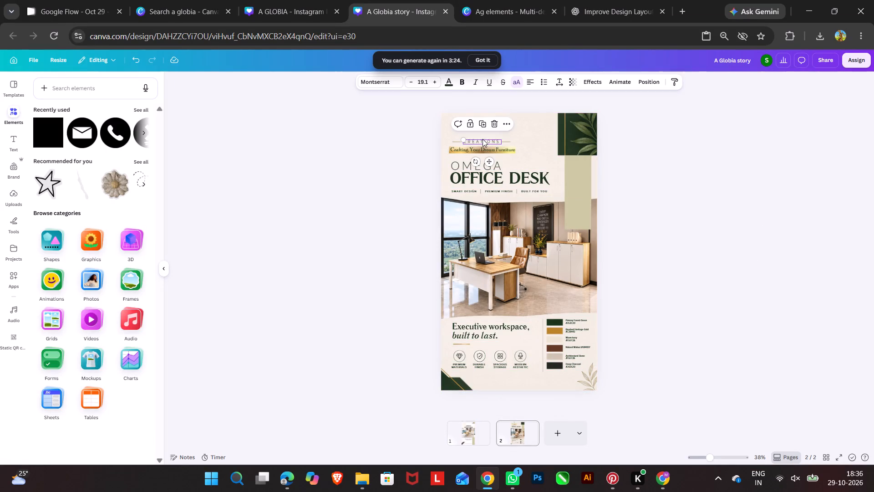
click(495, 121)
click(460, 142)
click(467, 125)
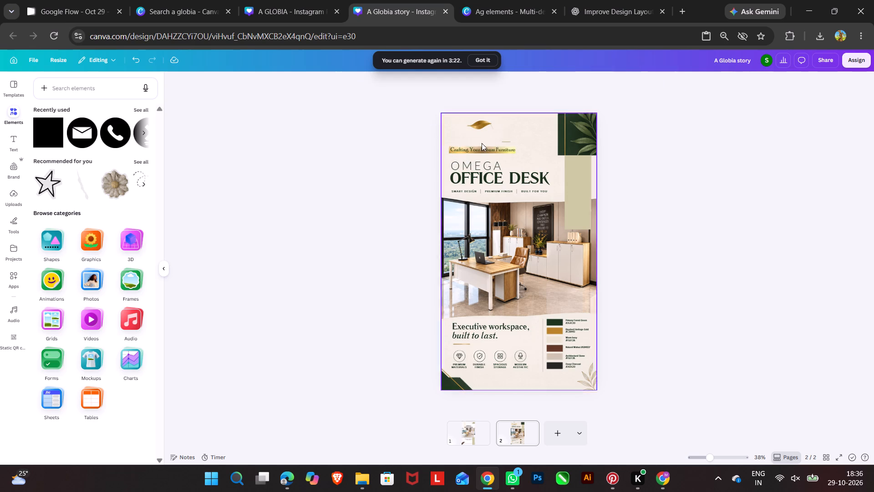
click(503, 142)
click(519, 126)
Extend the crop of the Crafting Your Dream Furniture strip upward to include the full A GLOBIA logo, about 461 wide.
click(488, 150)
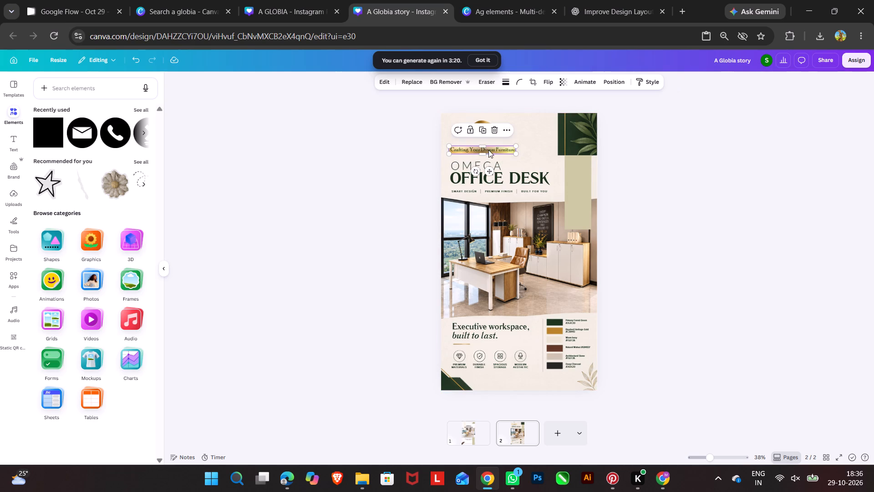
drag(481, 145, 483, 118)
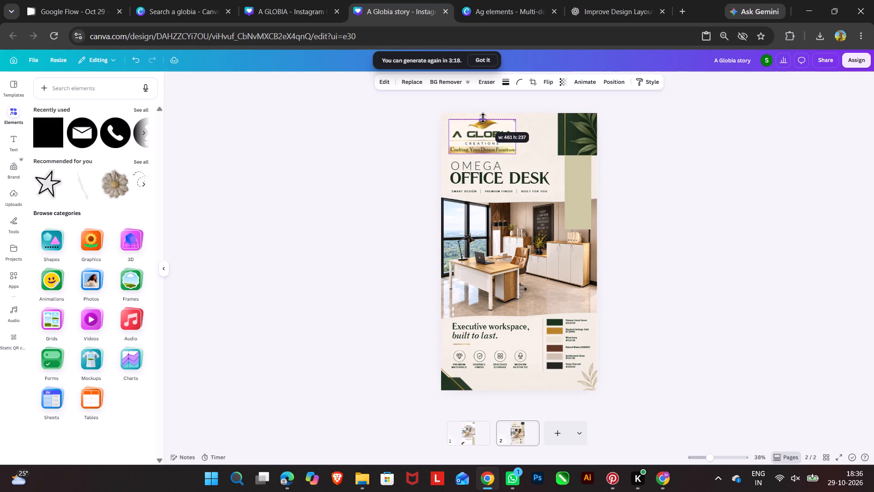
drag(483, 118, 483, 116)
double_click(685, 172)
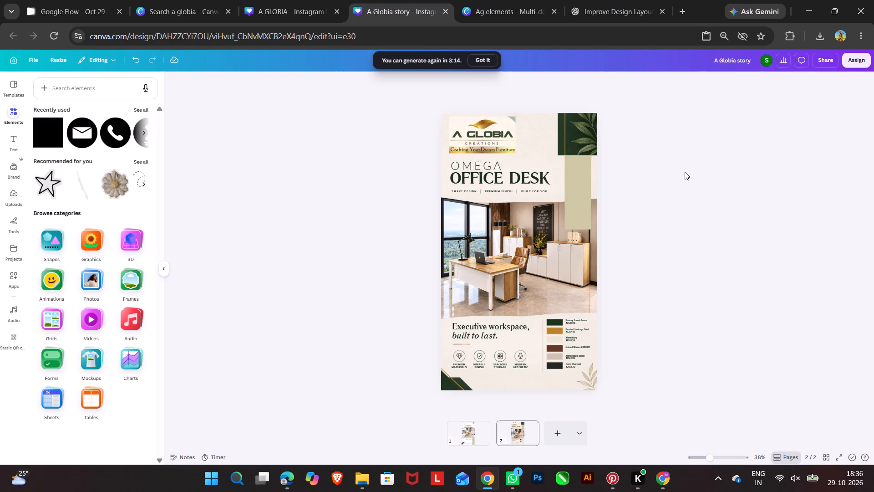
Remove the background from the A GLOBIA logo image.
click(487, 136)
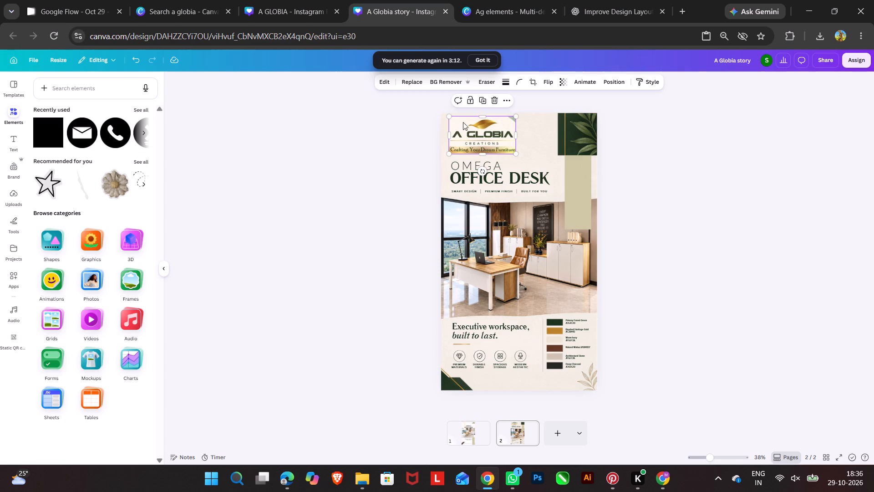
click(441, 84)
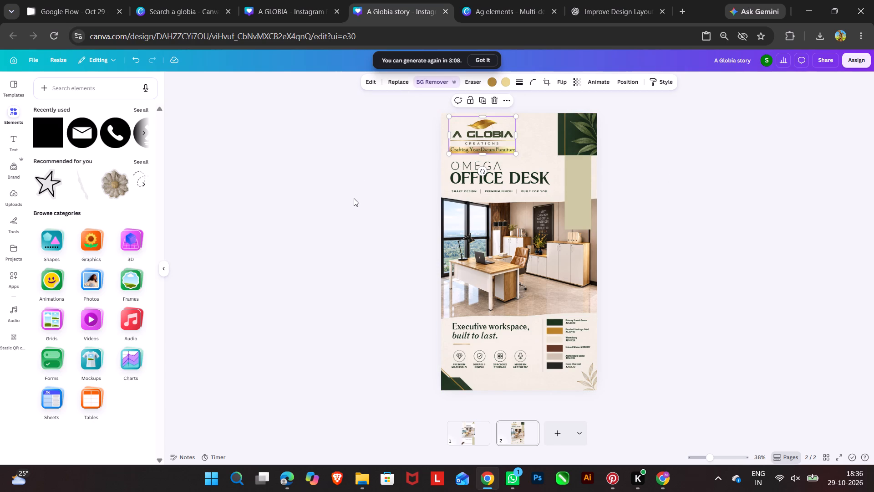
double_click(354, 198)
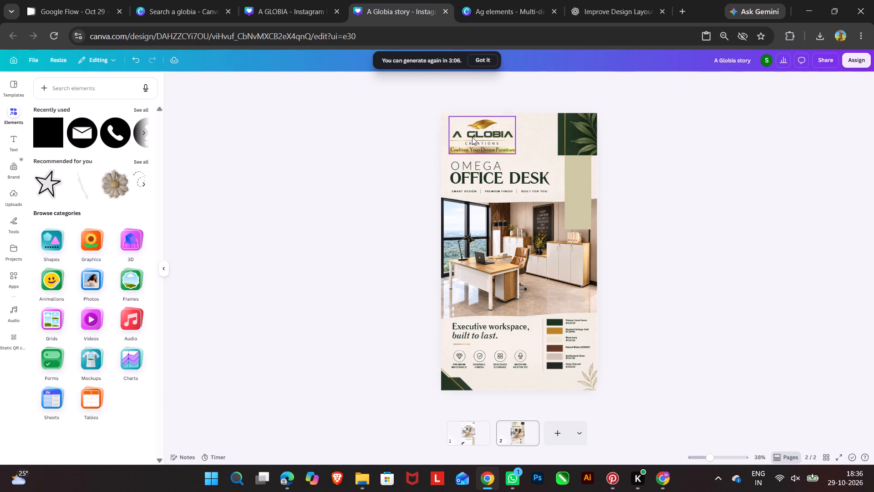
Move the A GLOBIA logo aside and delete the old gold leaf emblem and old tagline text that were behind it.
drag(472, 137, 482, 152)
click(479, 124)
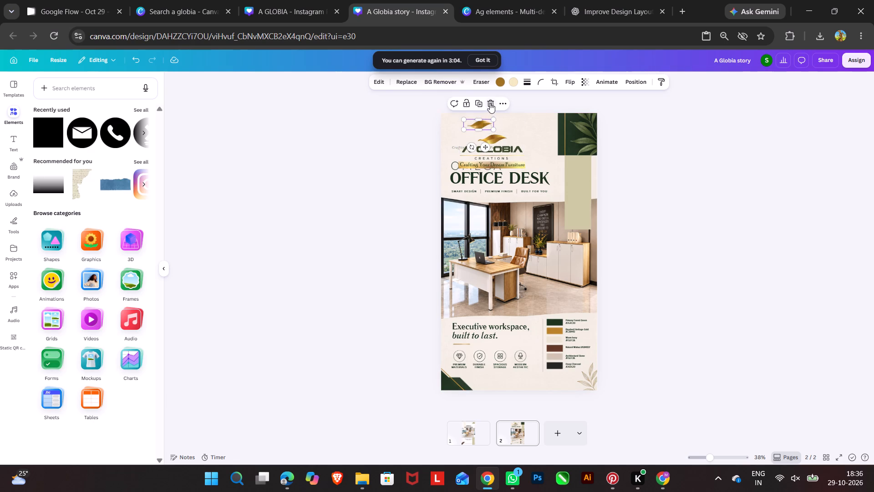
click(490, 103)
drag(497, 148, 553, 126)
click(471, 149)
click(474, 145)
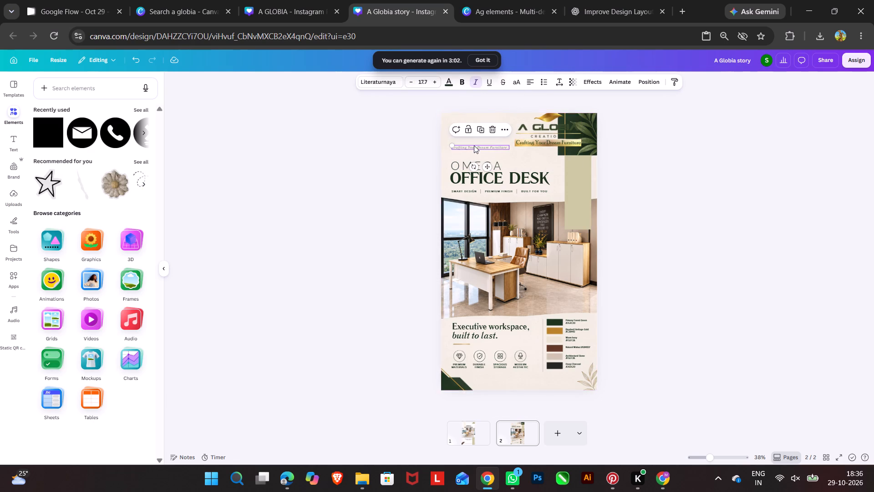
click(490, 132)
Place the A GLOBIA logo back above the OMEGA heading and shrink it to about 390 wide.
drag(535, 138, 470, 147)
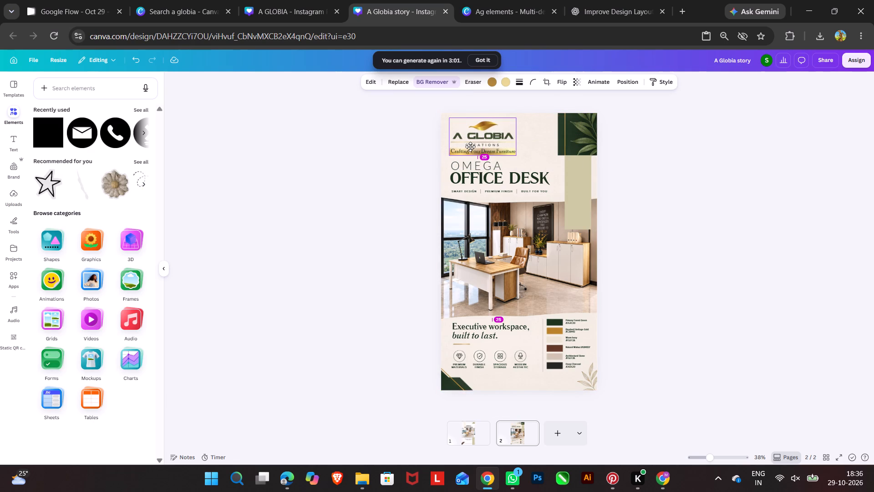
drag(470, 147, 470, 147)
drag(517, 157, 506, 150)
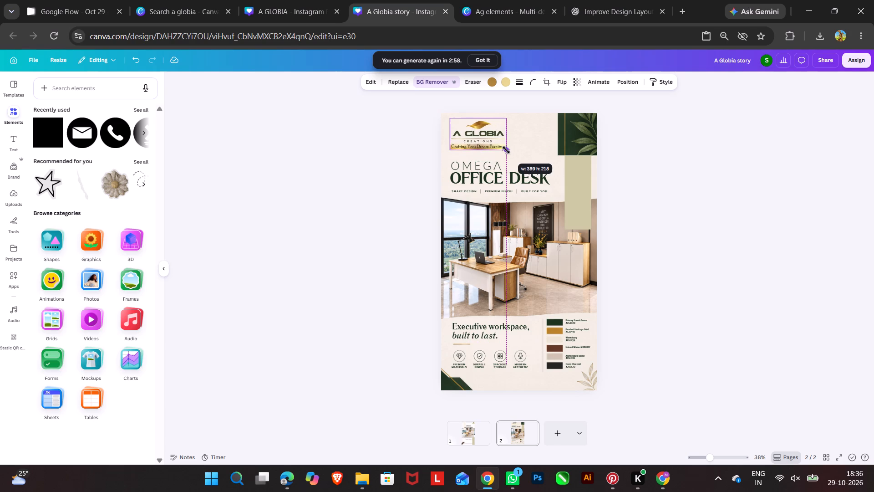
drag(506, 150, 508, 150)
double_click(403, 186)
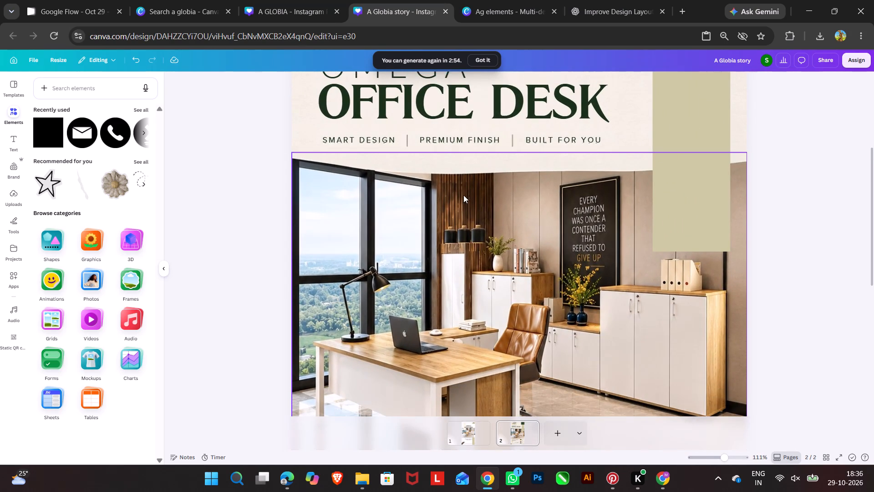
Enlarge the OFFICE DESK heading to font size 95.1, stopping just short of the beige bar.
scroll(468, 210, up, 2)
click(579, 225)
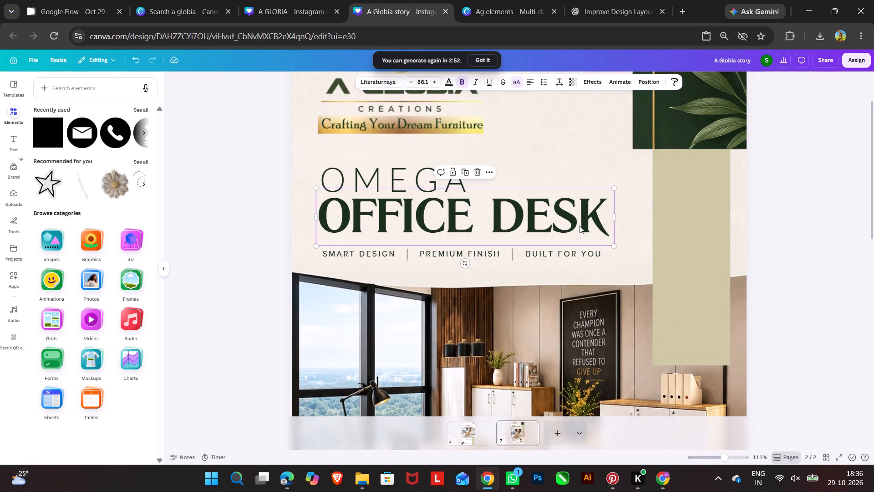
drag(613, 246, 644, 255)
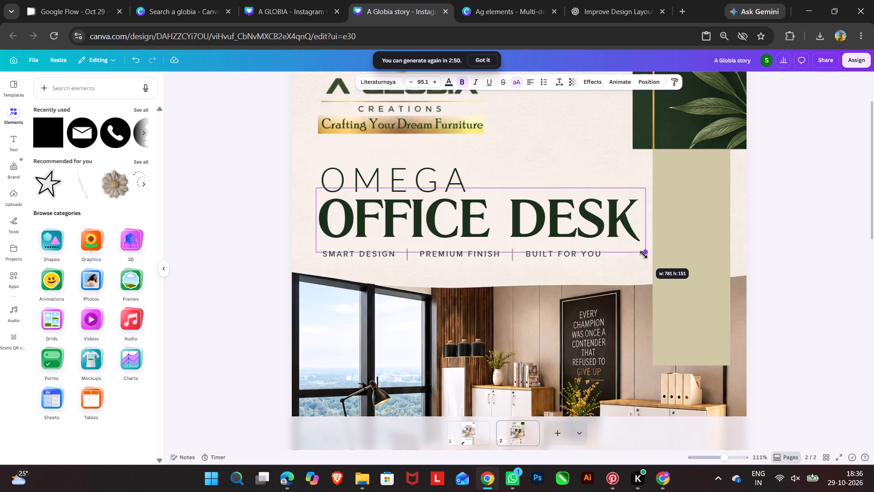
drag(644, 255, 643, 254)
Enlarge the OMEGA text to font size 62.1, keeping it lined up with the start of OFFICE DESK.
click(388, 179)
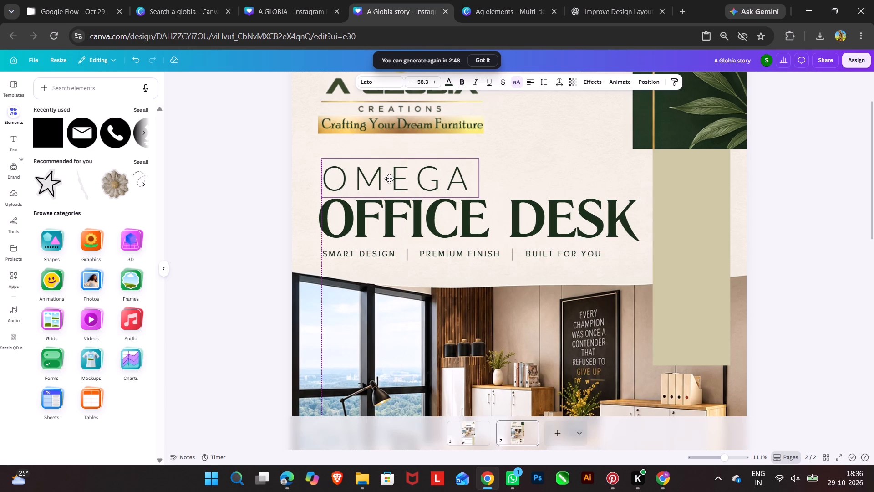
drag(476, 158, 478, 158)
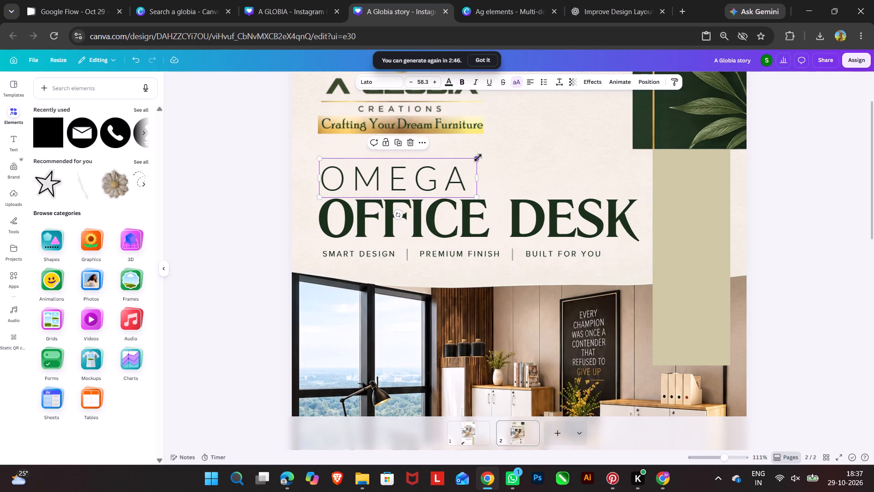
drag(478, 158, 519, 152)
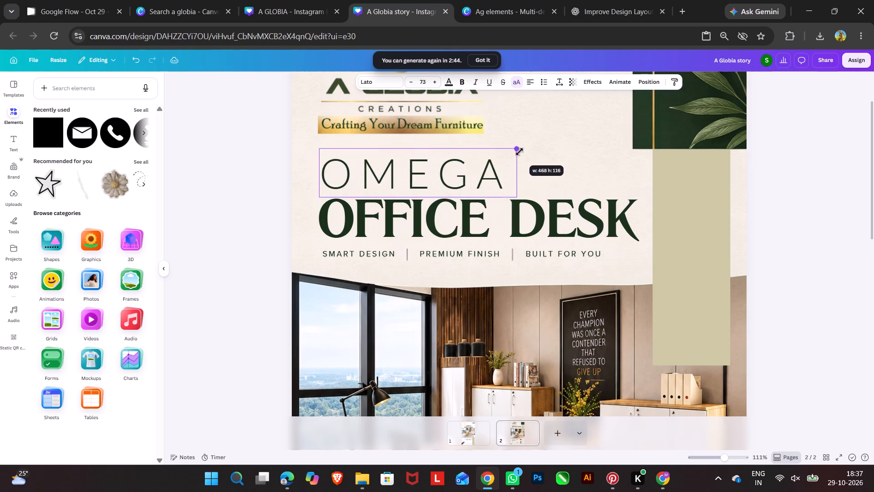
drag(519, 152, 479, 177)
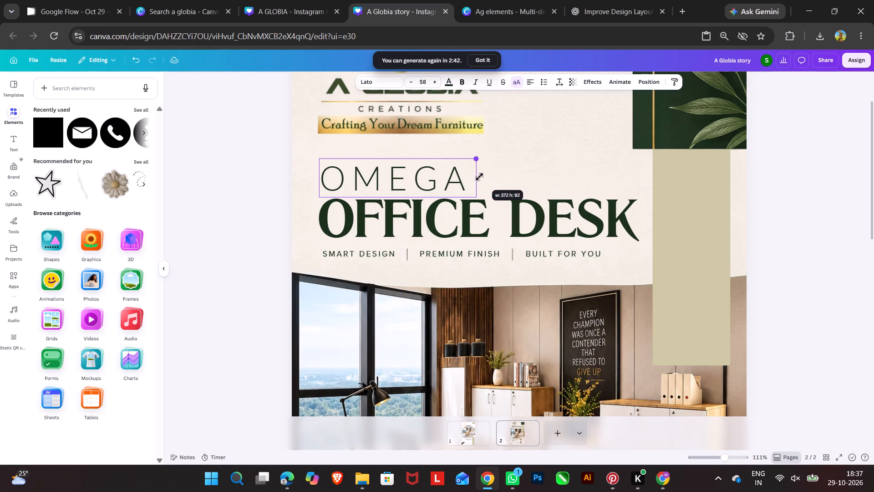
drag(479, 177, 492, 174)
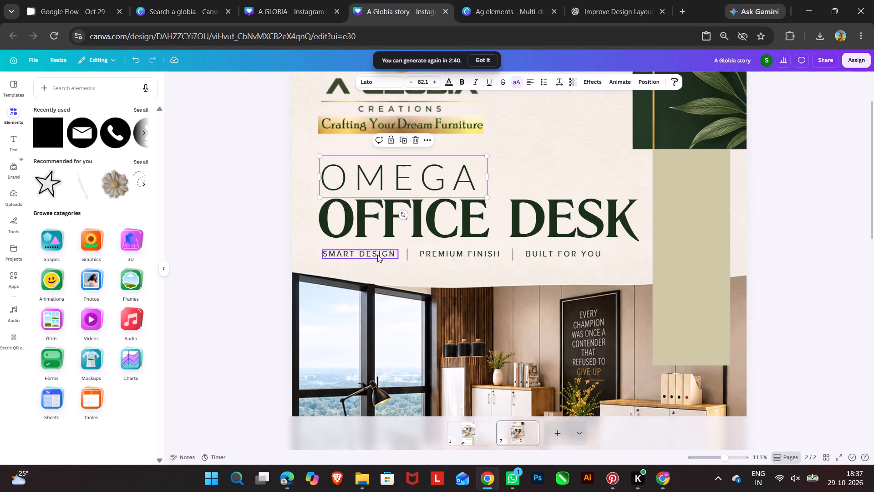
Scale up the SMART DESIGN, PREMIUM FINISH, BUILT FOR YOU row with its dividers to match the OFFICE DESK heading's width.
click(377, 255)
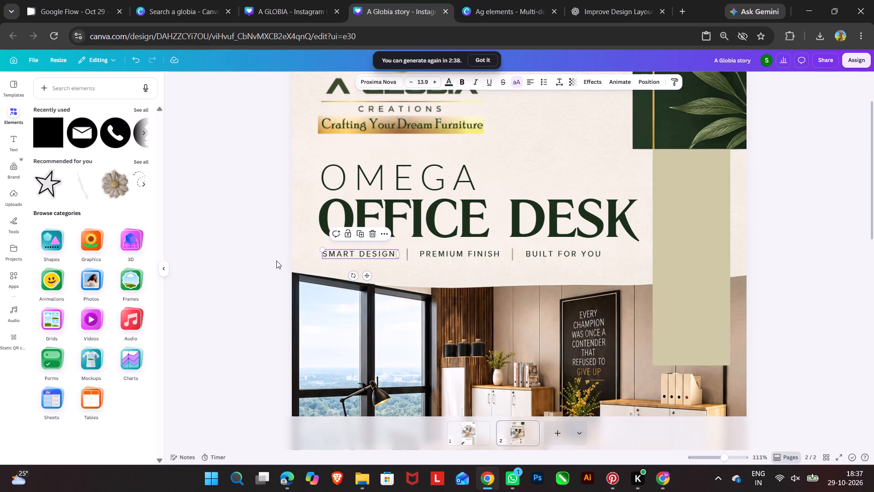
click(276, 260)
drag(276, 257, 575, 256)
drag(605, 268, 623, 272)
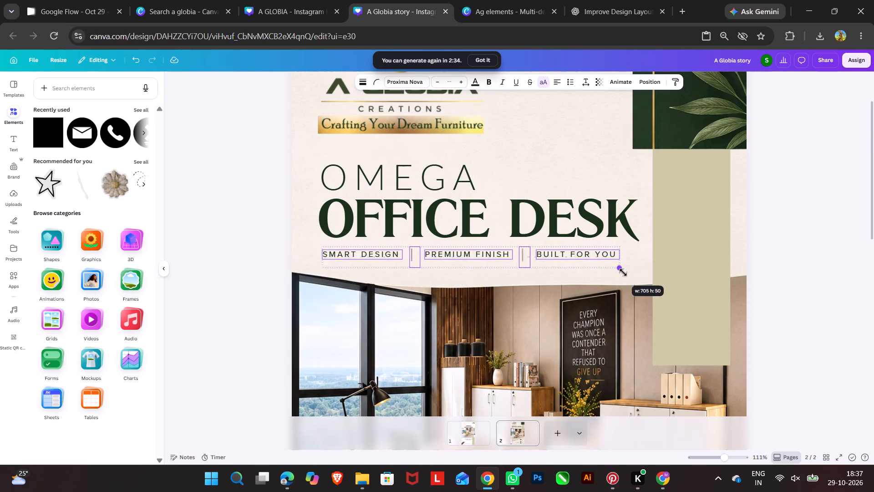
drag(623, 272, 640, 277)
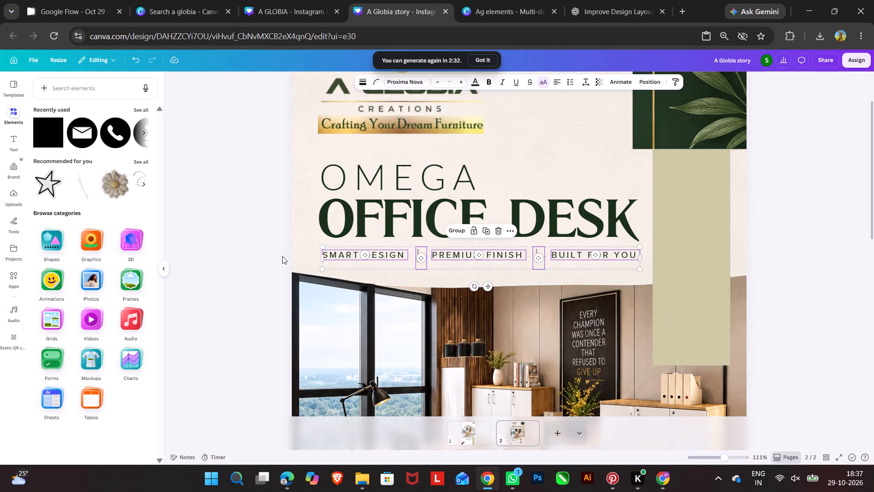
double_click(258, 251)
Delete the four round feature icons below the Executive workspace, built to last tagline.
scroll(454, 256, down, 5)
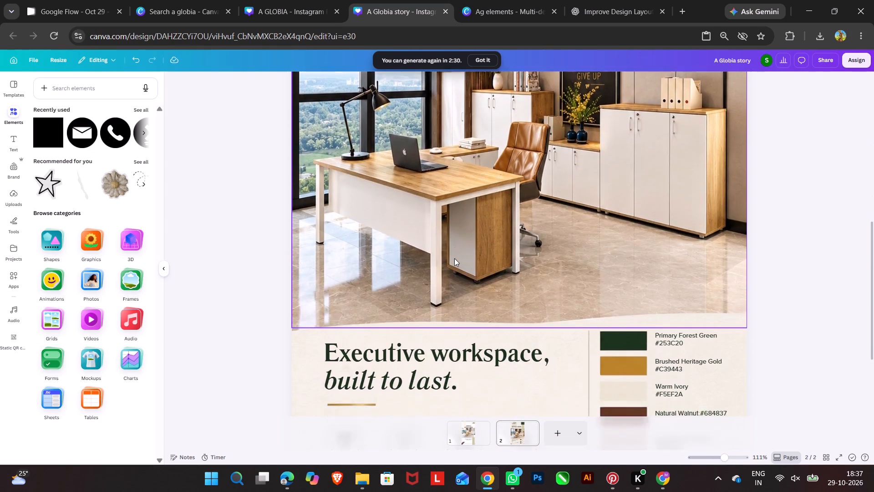
scroll(454, 259, down, 1)
click(346, 312)
click(356, 272)
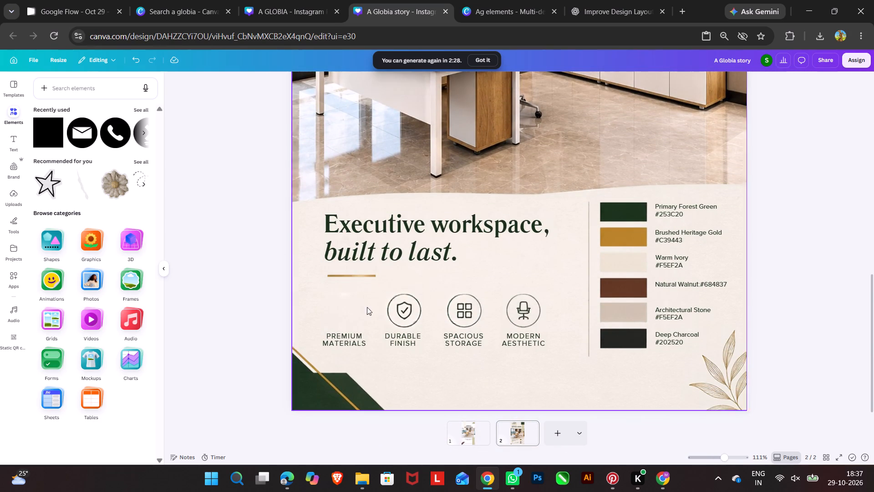
click(418, 314)
click(414, 269)
click(457, 310)
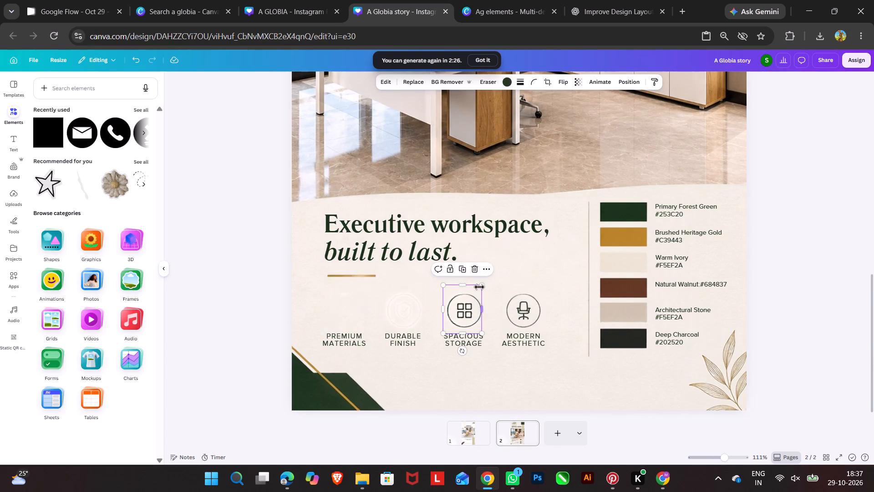
click(471, 270)
click(518, 318)
click(534, 264)
Delete the MODERN AESTHETIC, SPACIOUS STORAGE and DURABLE FINISH feature labels.
click(523, 342)
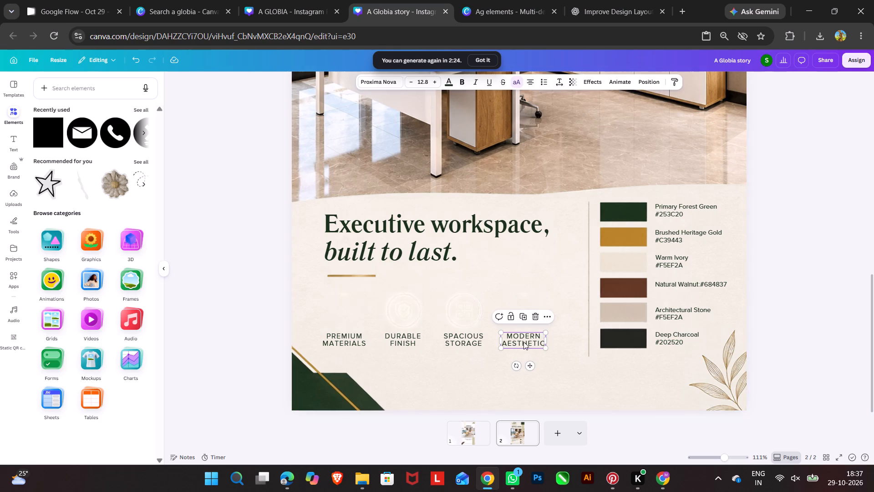
click(533, 315)
click(475, 339)
click(475, 317)
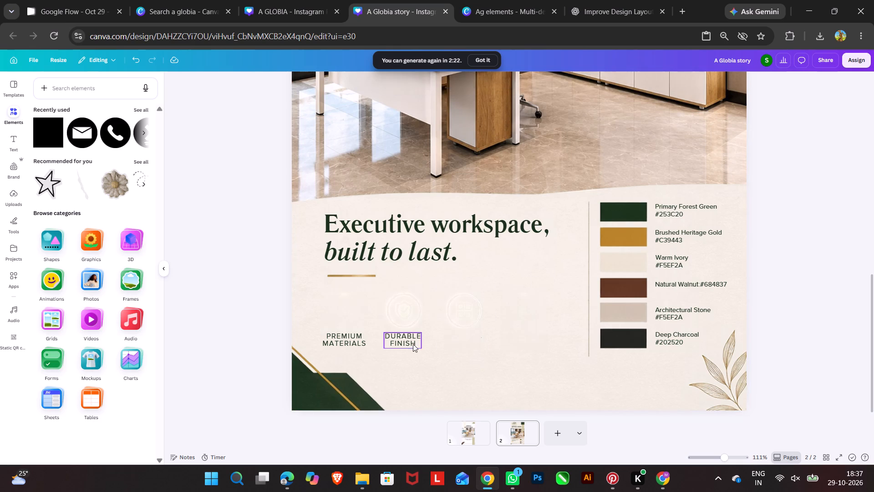
click(409, 345)
click(418, 317)
Delete all six colour swatches and their name labels, leaving the corner leaf graphic out of the selection.
drag(762, 201, 603, 238)
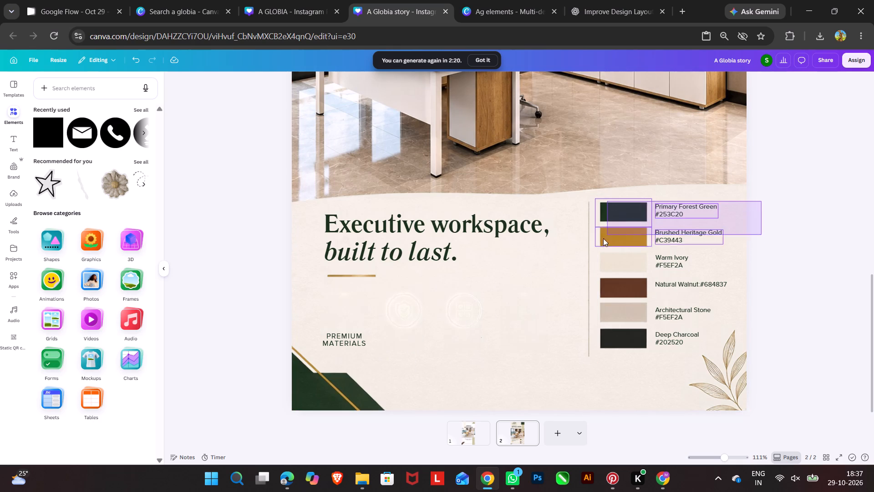
drag(603, 238, 533, 322)
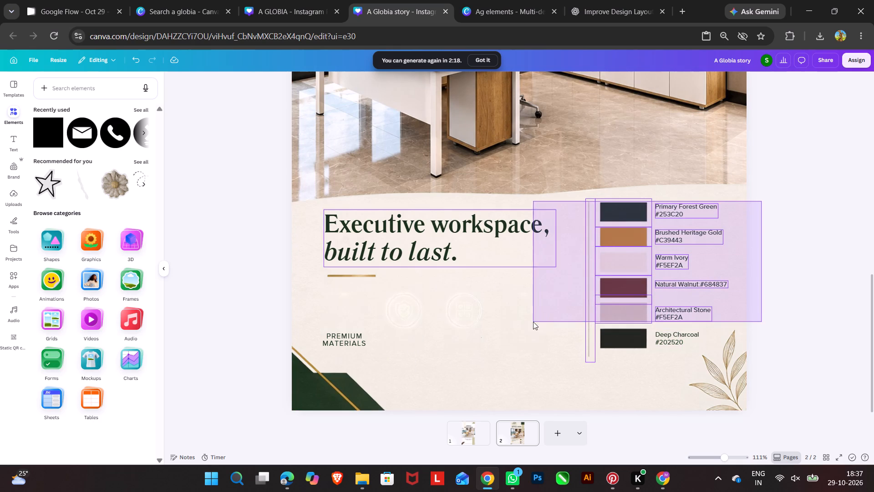
drag(533, 322, 601, 331)
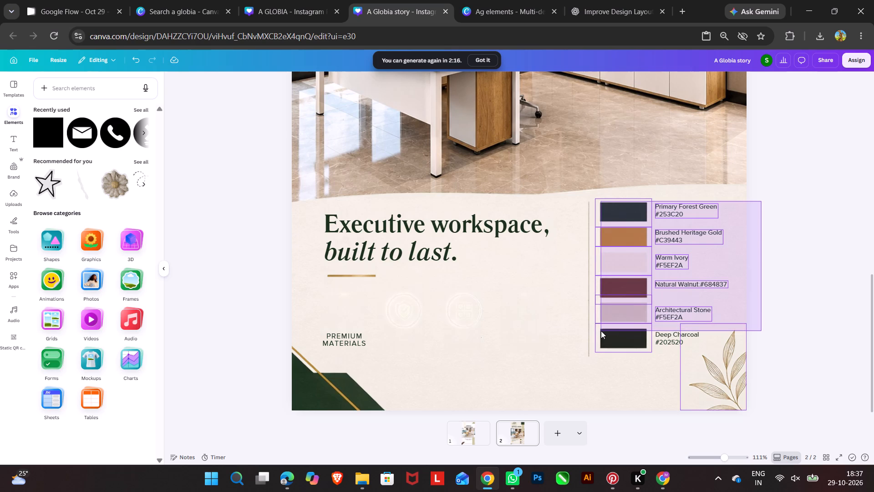
drag(601, 331, 601, 334)
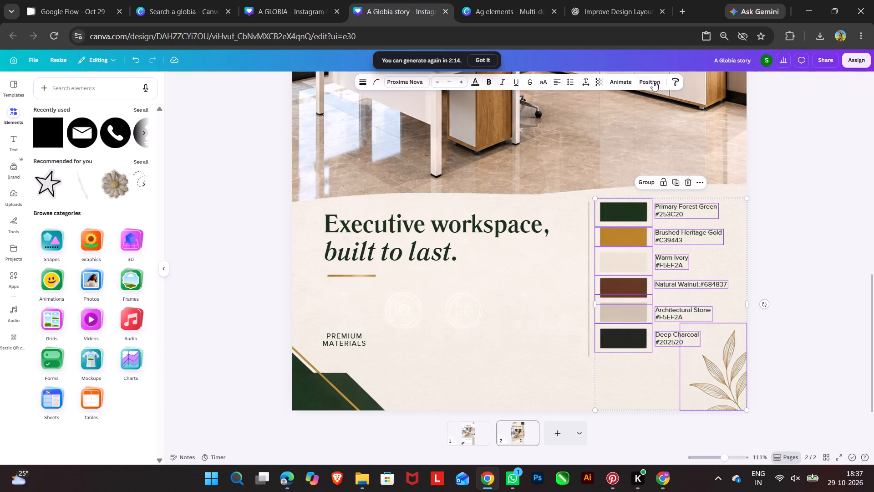
click(653, 81)
ctrl+click(114, 285)
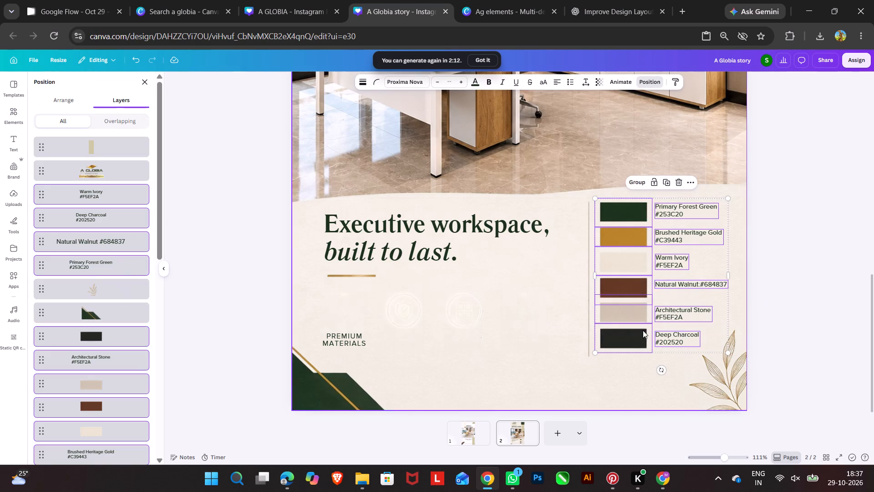
click(676, 182)
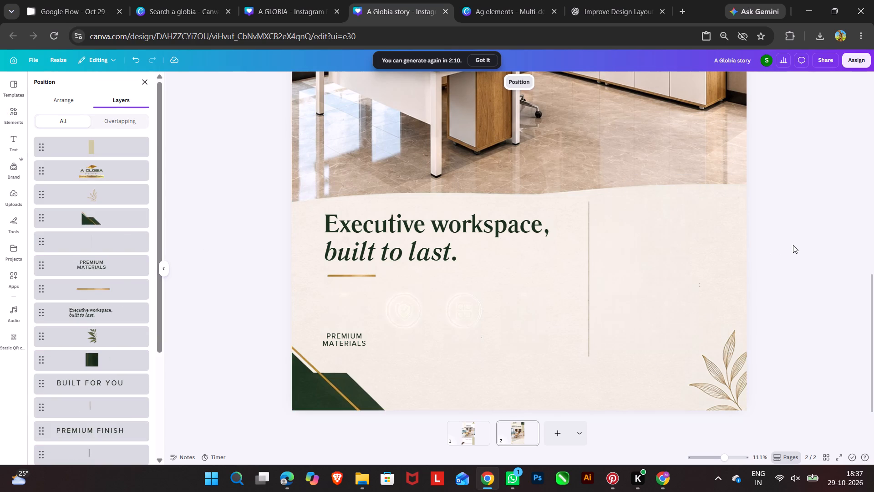
Review the whole story page, from the logo and headings through the office photo to the cleared lower section.
click(793, 245)
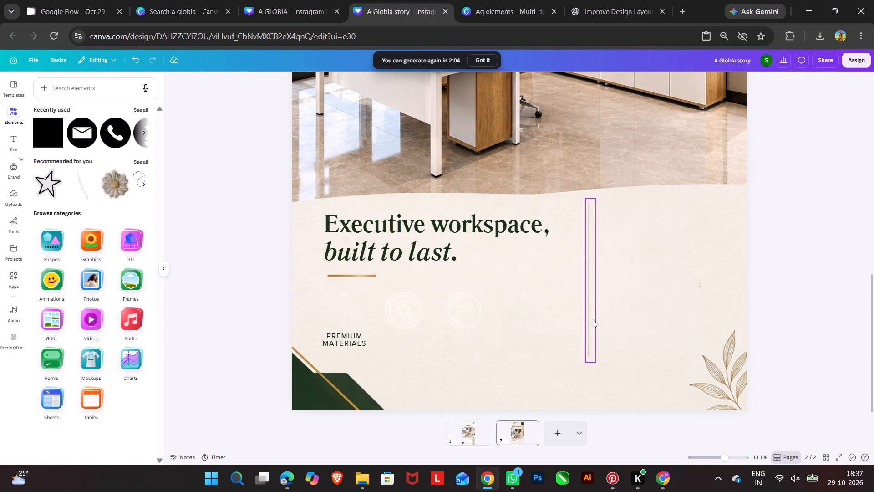
scroll(596, 365, up, 3)
scroll(664, 367, up, 6)
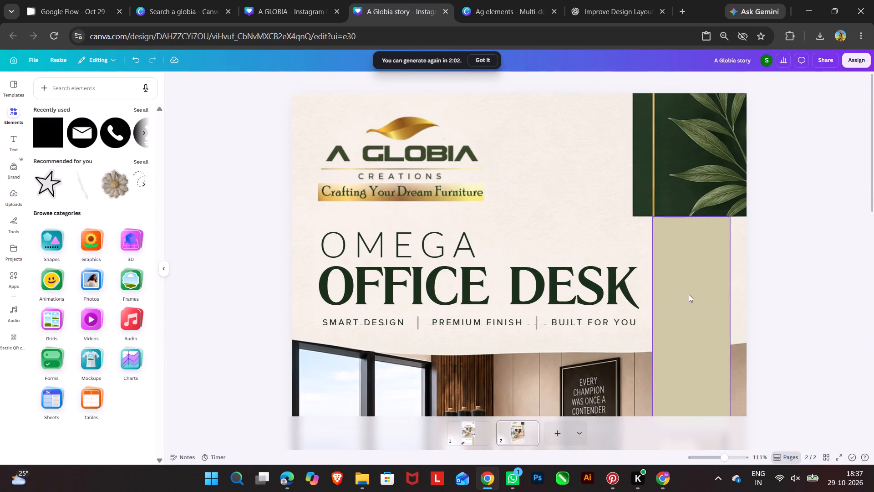
scroll(689, 294, up, 1)
scroll(688, 295, down, 9)
scroll(686, 317, up, 3)
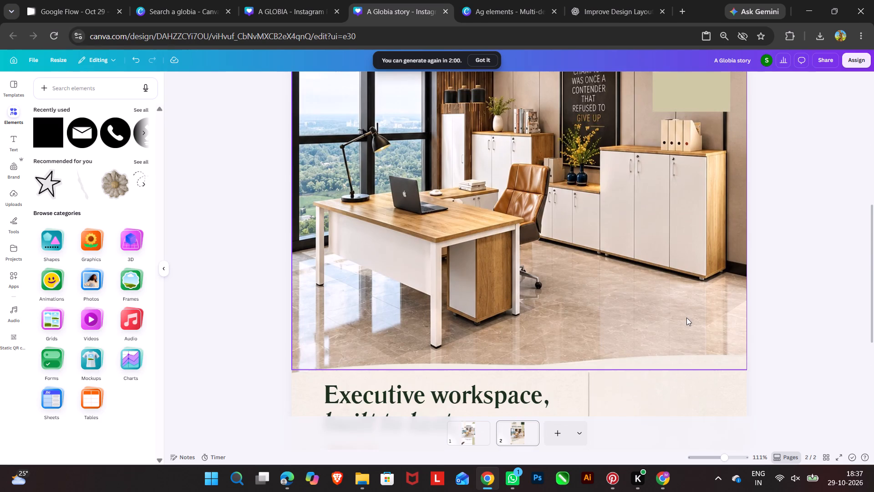
scroll(686, 320, down, 5)
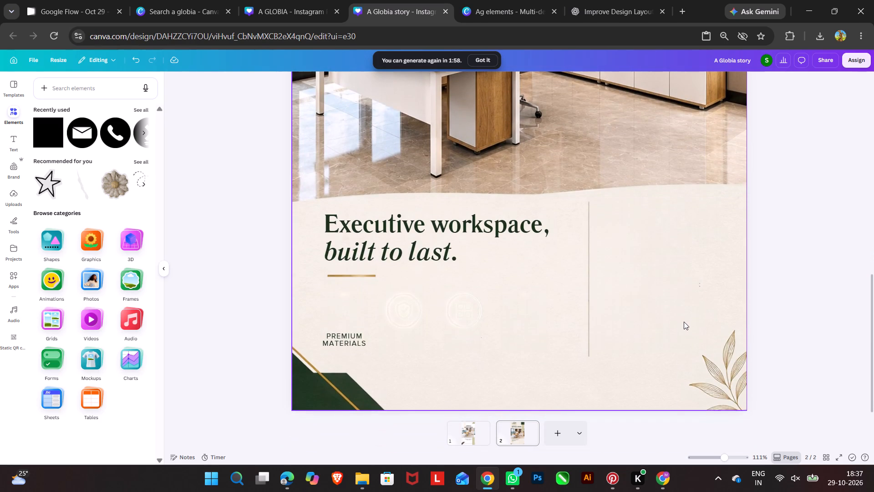
Enlarge the gold leaf graphic in the page's bottom corner to about two-thirds of the cream section's height.
click(735, 367)
drag(681, 323, 629, 278)
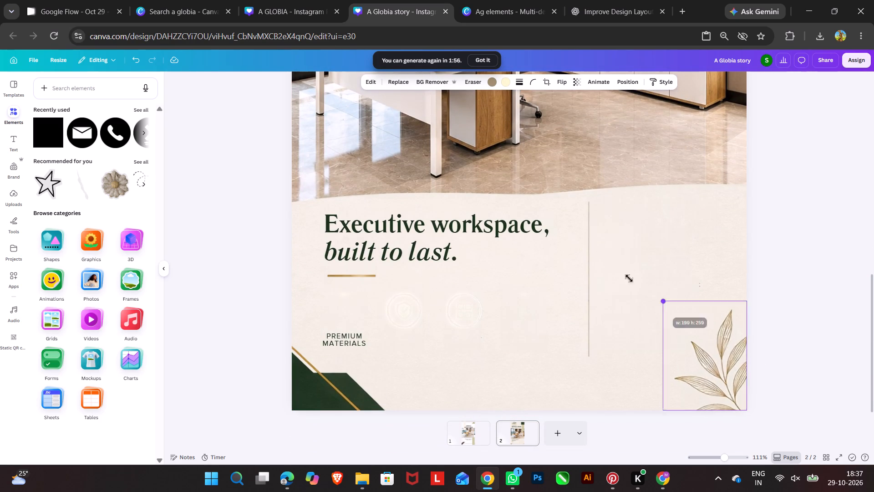
drag(629, 278, 615, 274)
Duplicate the enlarged leaf, place the copy above the original and tilt it counterclockwise toward the tagline.
click(691, 241)
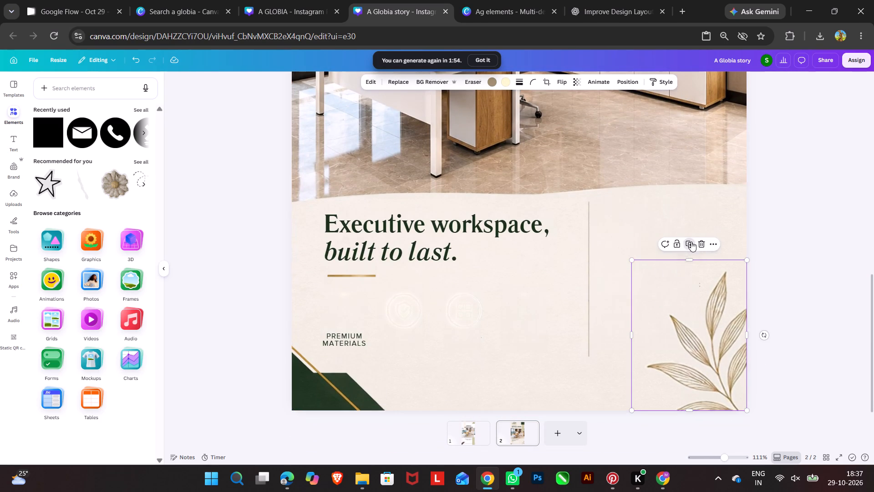
drag(721, 344, 720, 265)
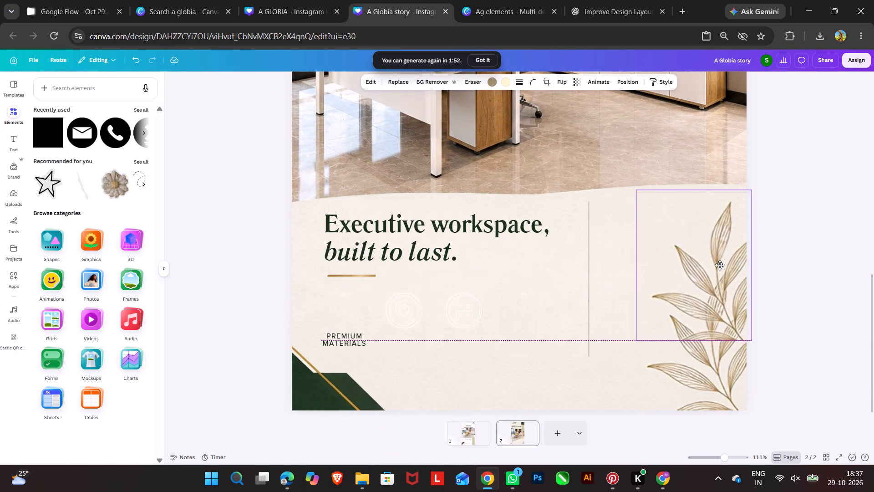
drag(720, 265, 715, 284)
drag(689, 375, 730, 374)
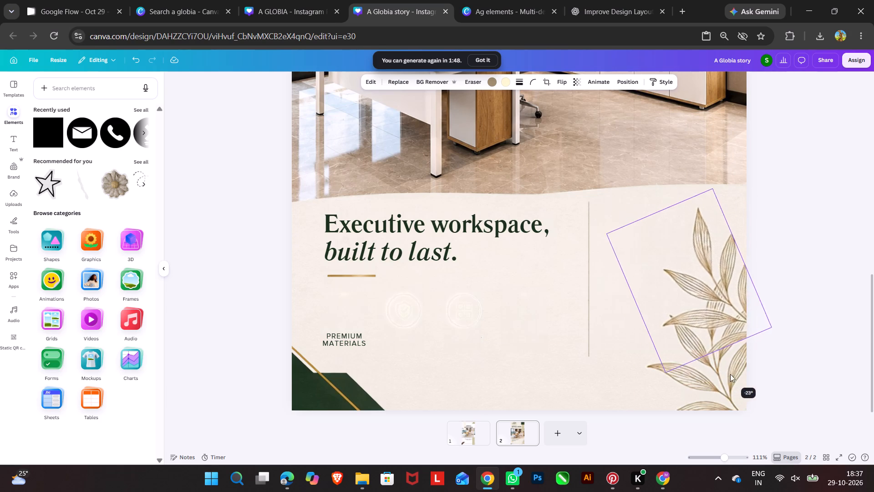
drag(730, 374, 738, 371)
click(738, 371)
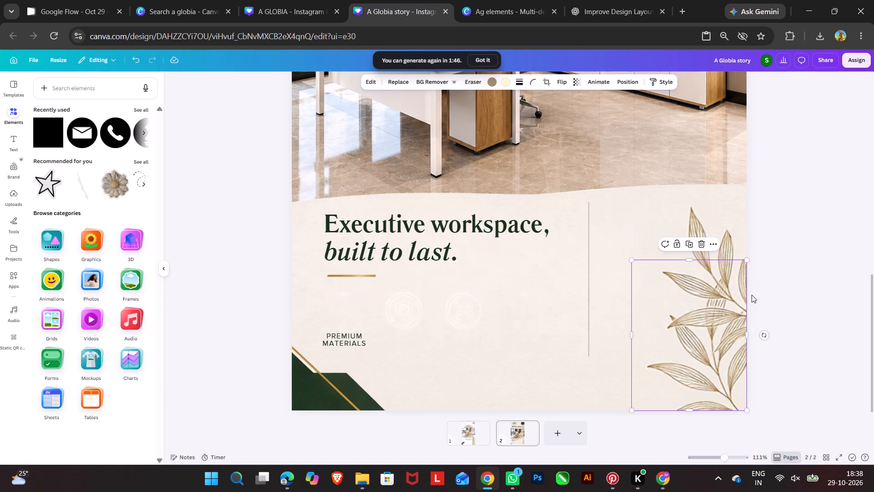
Raise the untilted leaf from the bottom corner so it overlaps the tilted copy along the page edge.
click(784, 279)
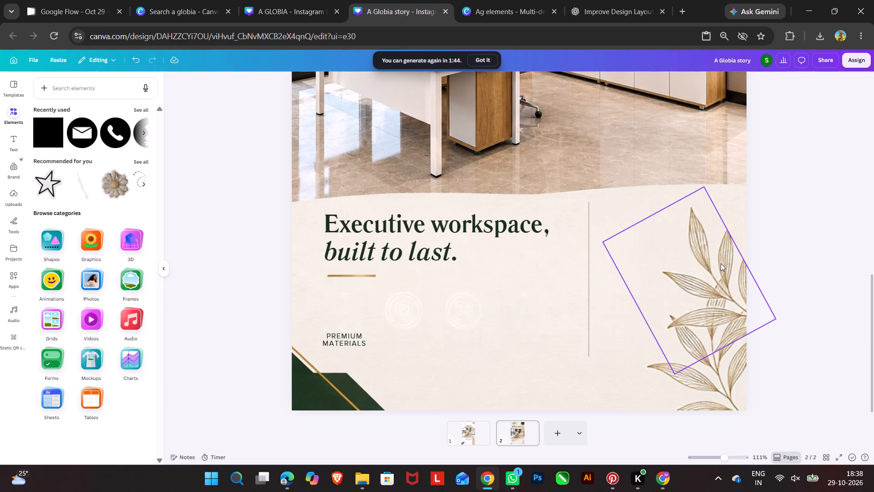
click(722, 390)
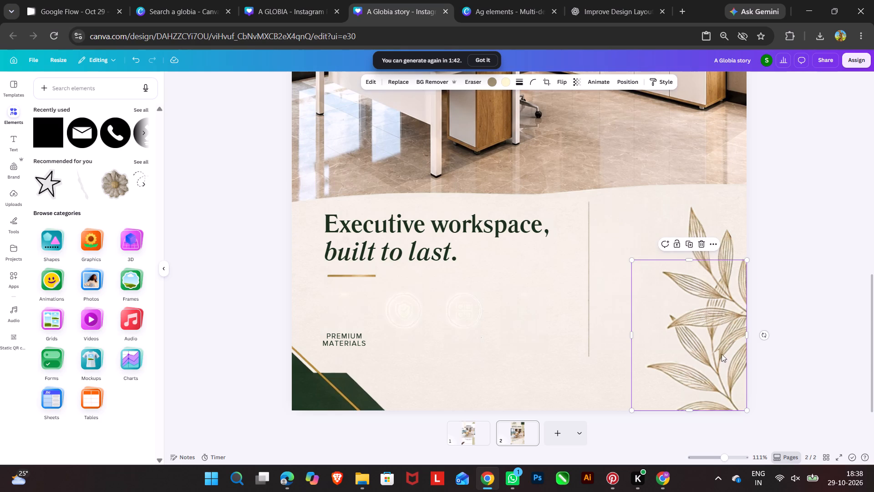
click(732, 313)
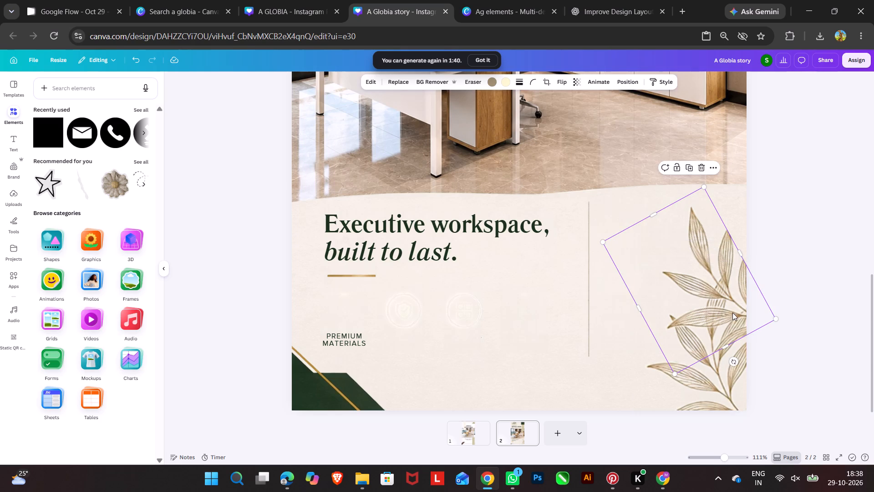
click(724, 377)
drag(724, 378, 727, 346)
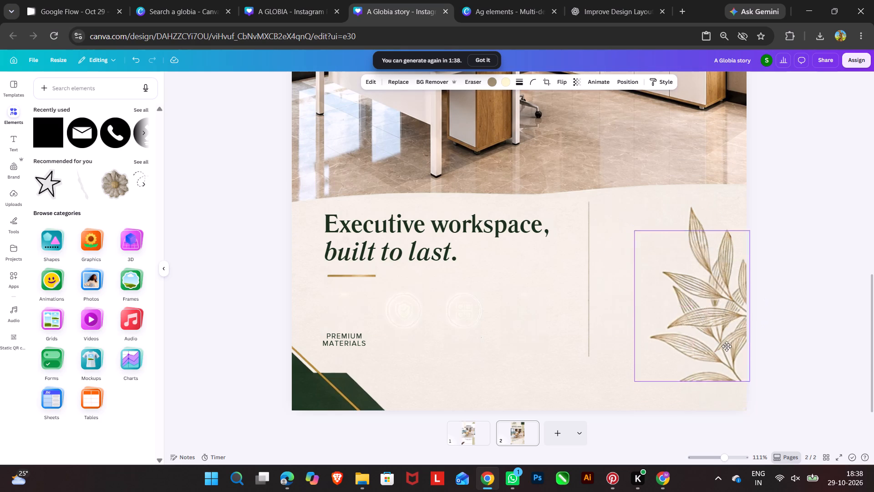
drag(727, 346, 724, 304)
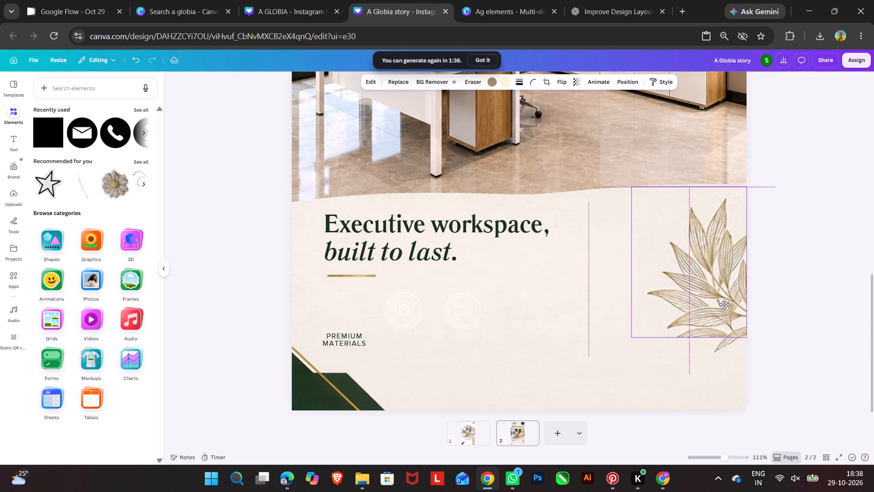
drag(724, 304, 723, 304)
drag(727, 297, 721, 316)
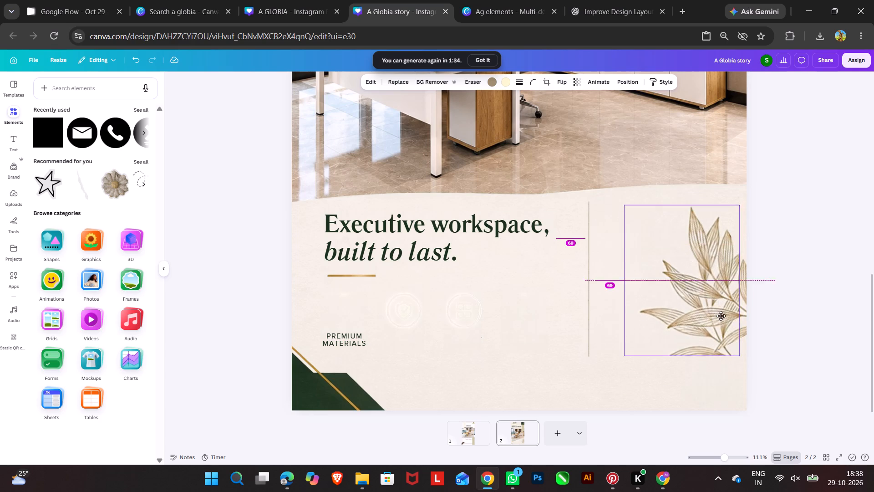
drag(721, 316, 727, 313)
Move the tilted leaf down into the page's bottom corner, beneath the upright leaf.
click(727, 304)
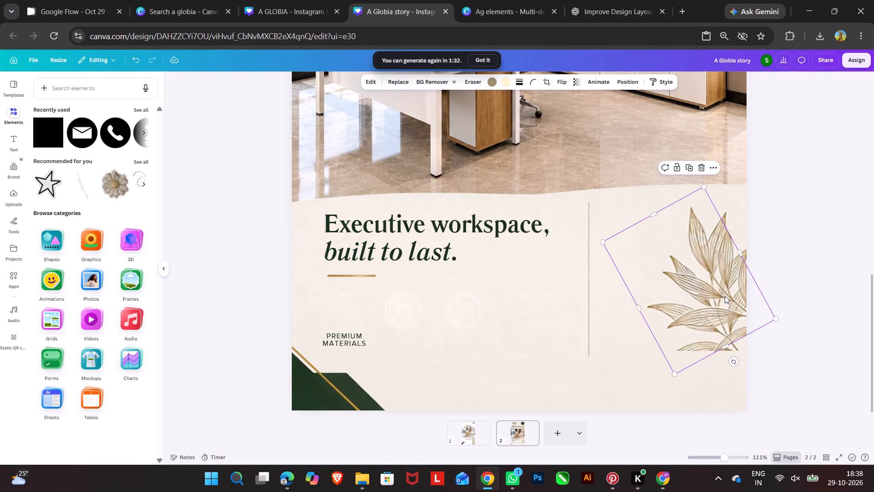
drag(725, 296, 718, 375)
drag(718, 373, 722, 365)
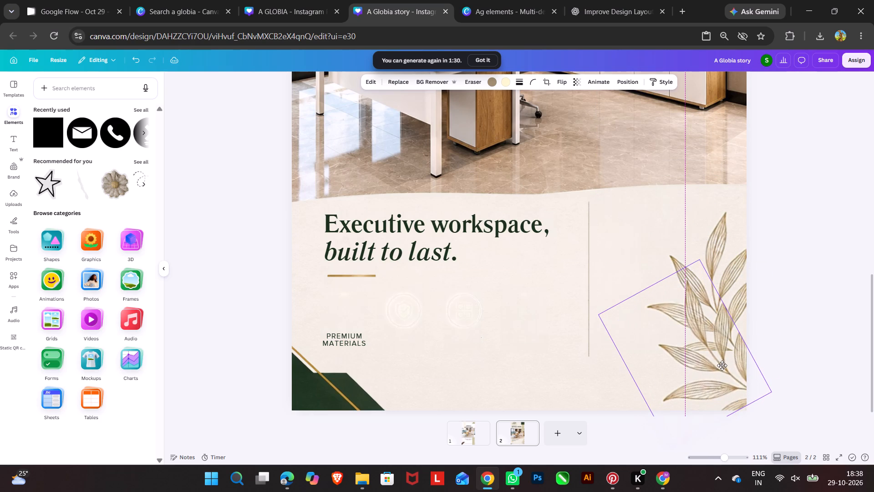
drag(722, 365, 723, 369)
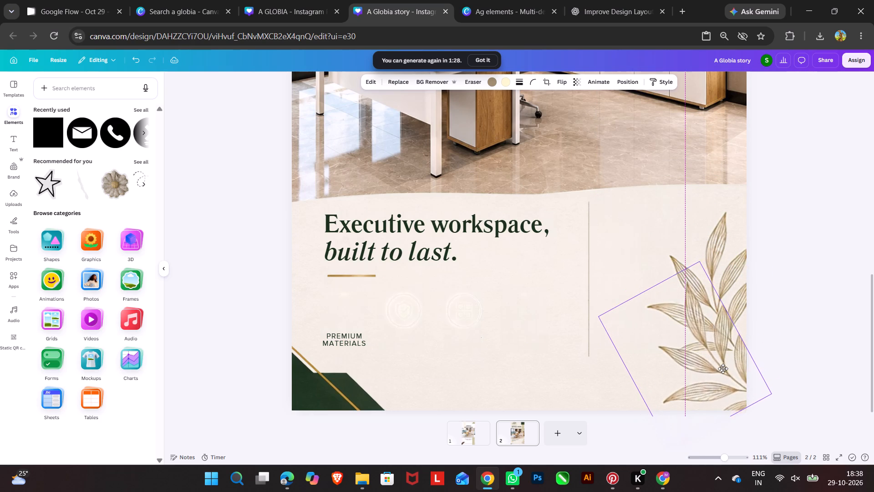
drag(723, 369, 723, 370)
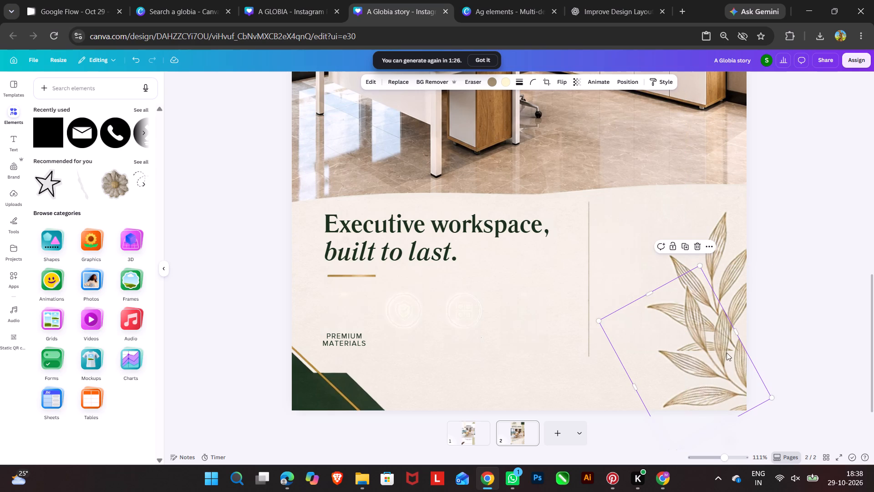
click(793, 278)
drag(793, 278, 793, 283)
Raise the upright leaf to just below the photo's wavy edge and enlarge it to about 295 × 385.
drag(727, 249, 727, 240)
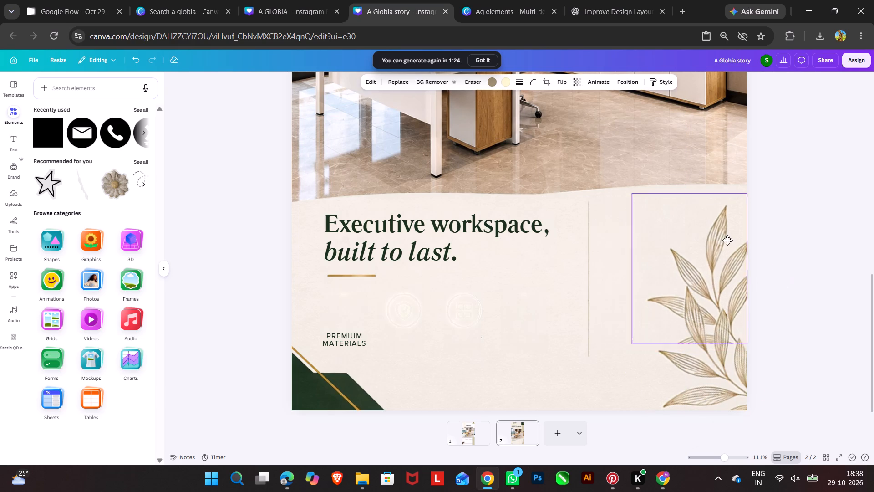
drag(727, 240, 726, 227)
click(805, 283)
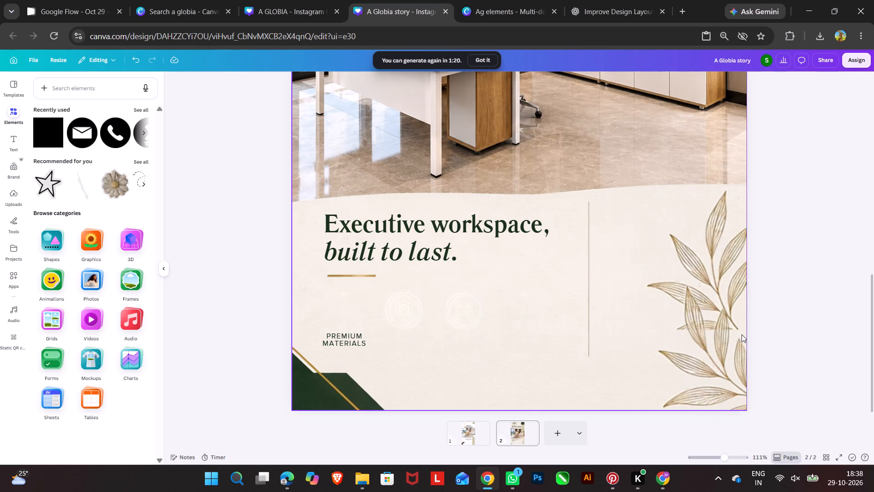
click(718, 278)
drag(745, 330, 751, 343)
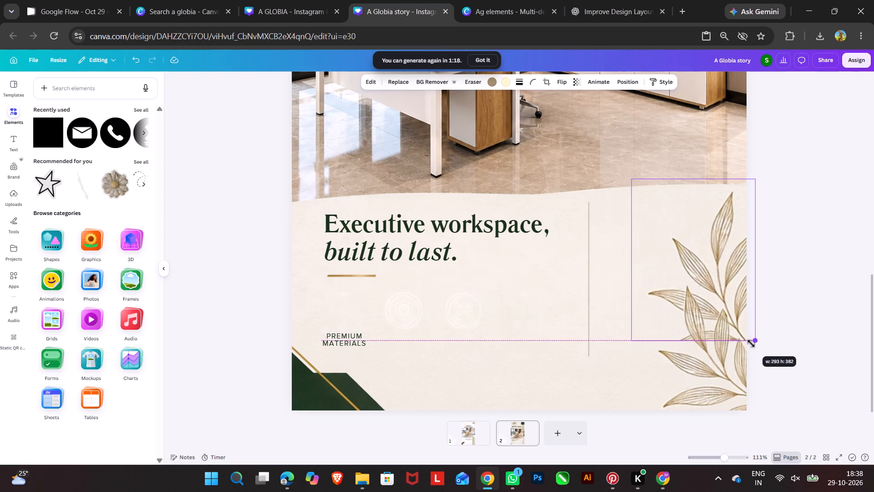
drag(751, 343, 752, 348)
click(758, 340)
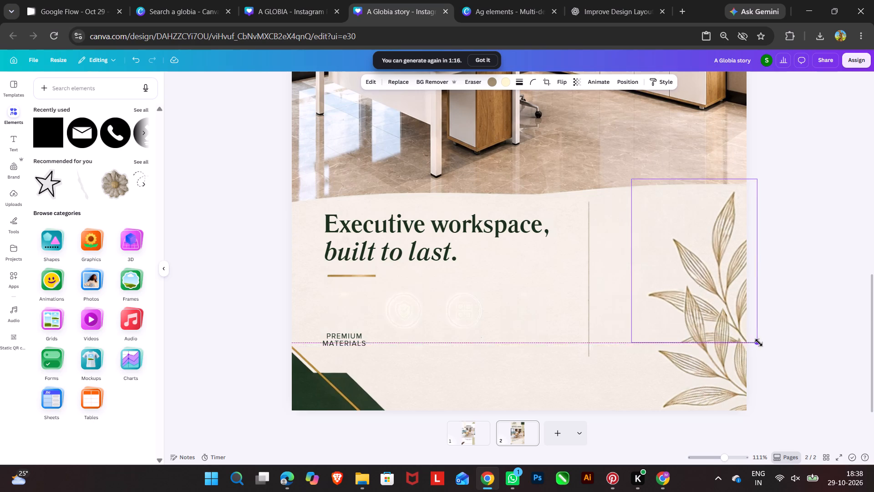
Tilt the upper leaf about 5° counterclockwise and shift it slightly toward the divider so it joins the lower leaf.
drag(696, 364, 715, 364)
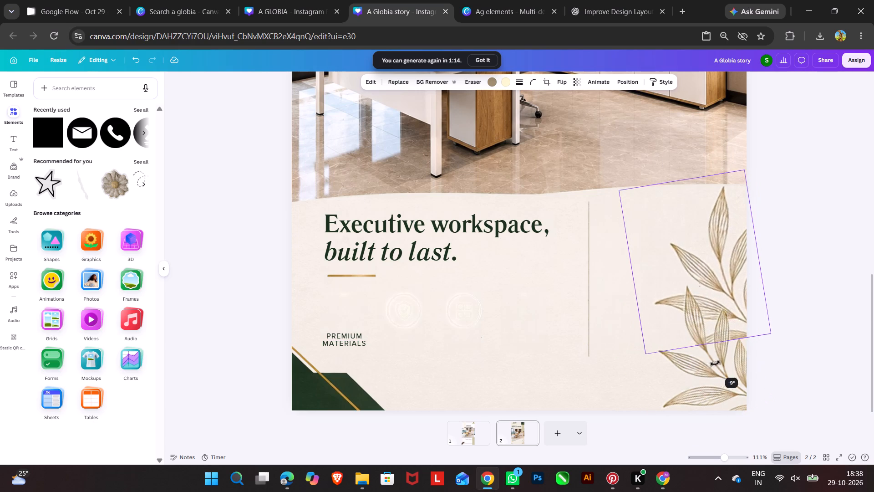
drag(715, 364, 716, 362)
drag(691, 257, 688, 259)
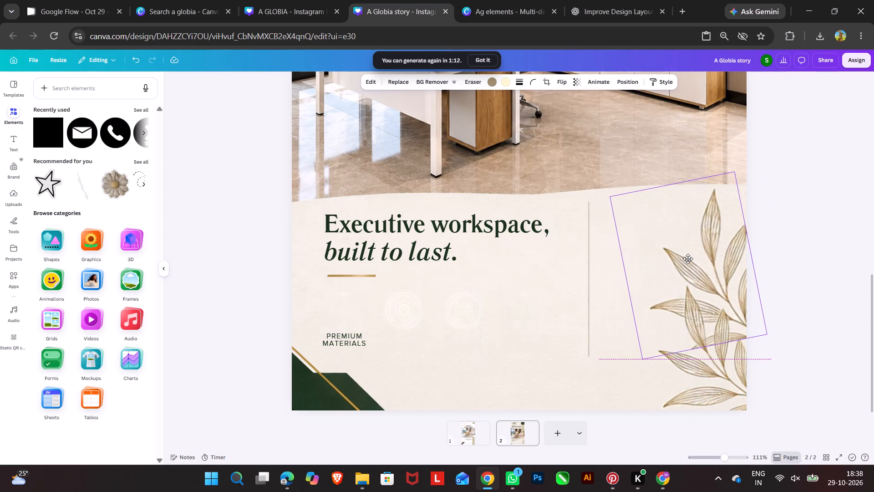
drag(688, 259, 681, 261)
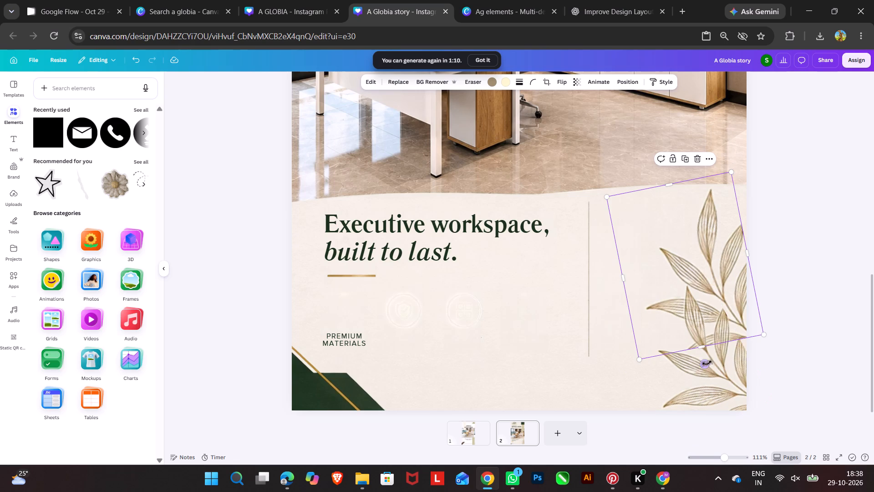
drag(705, 364, 694, 368)
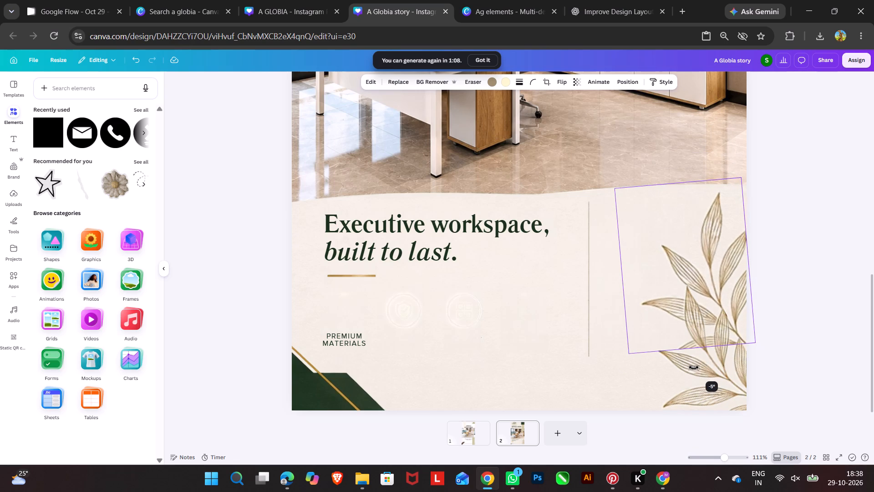
drag(694, 368, 691, 370)
double_click(791, 382)
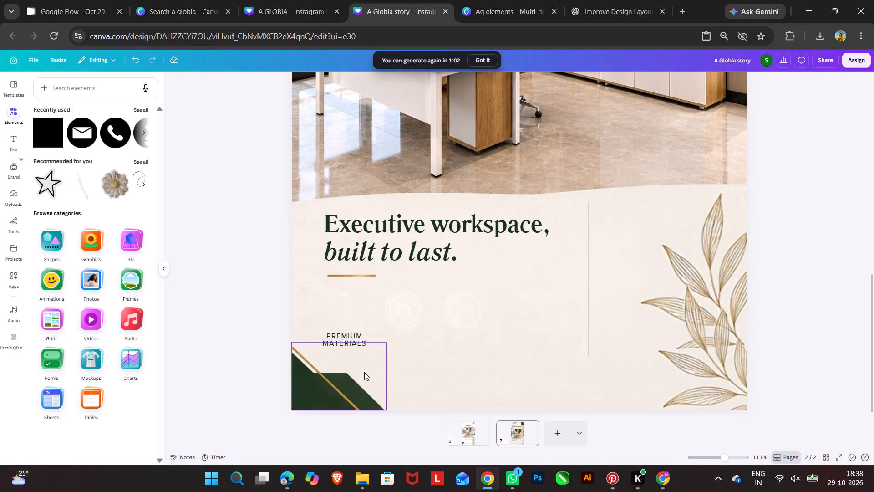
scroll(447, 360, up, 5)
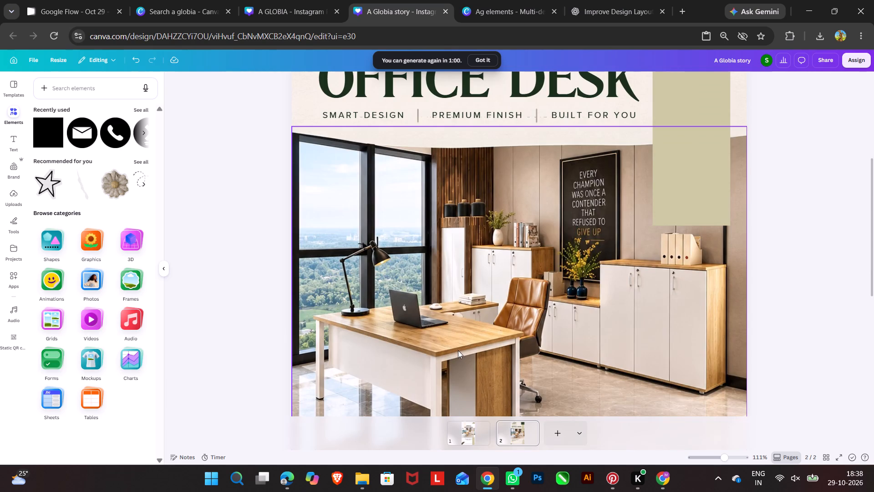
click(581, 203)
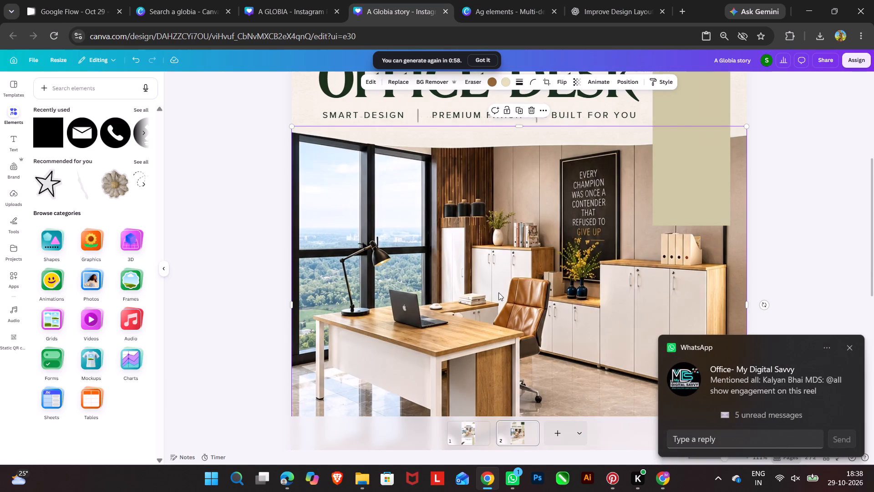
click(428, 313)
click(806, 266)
Move the thin vertical divider beside the tagline closer to the leaves and slightly lower in the cream section.
scroll(808, 270, down, 2)
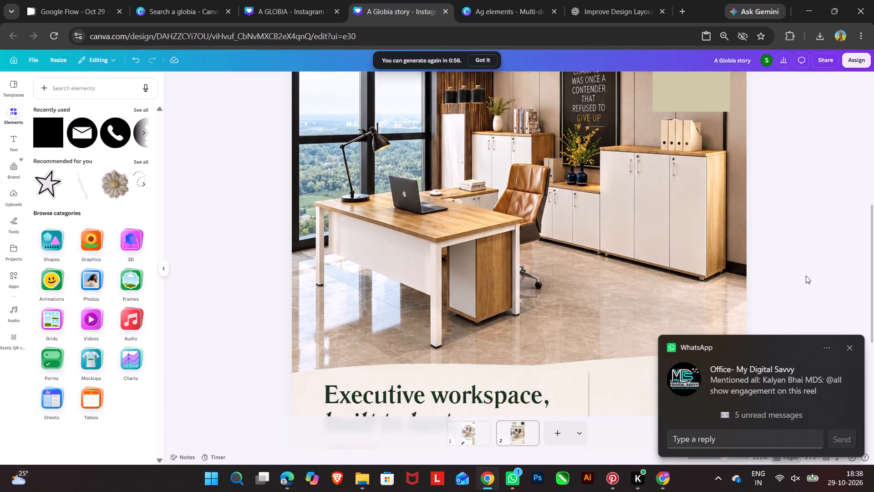
scroll(806, 276, down, 4)
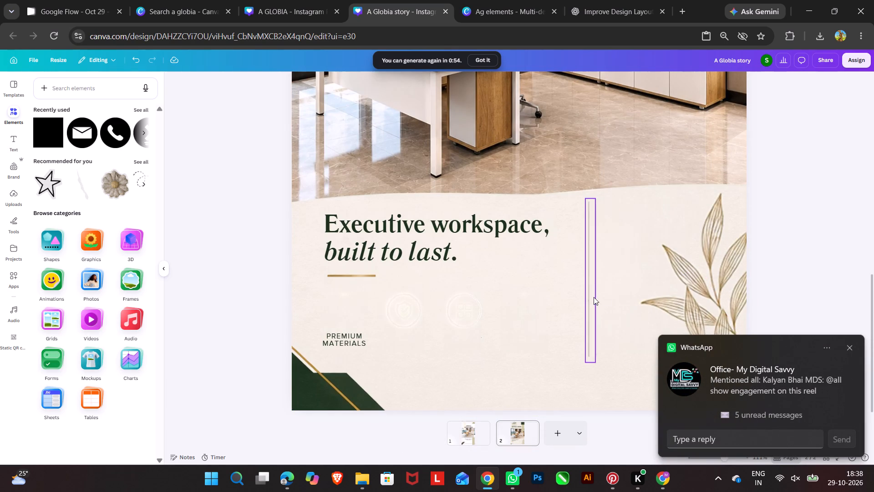
drag(594, 297, 627, 297)
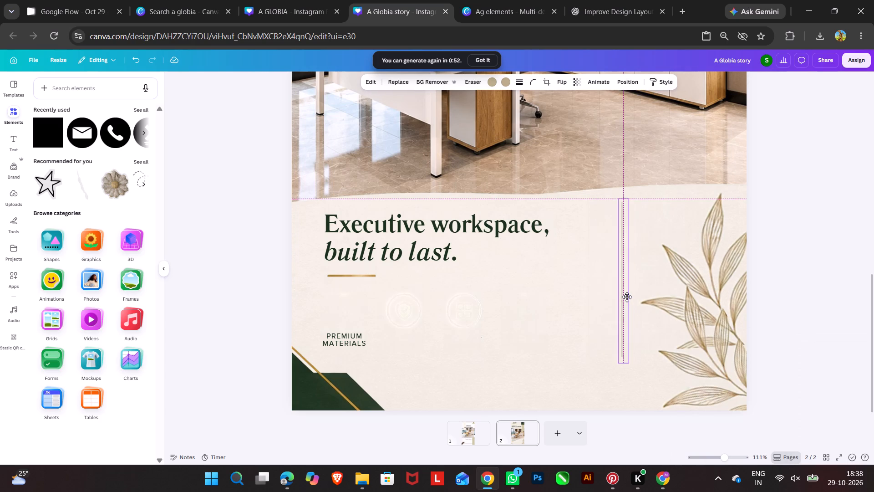
drag(627, 297, 631, 328)
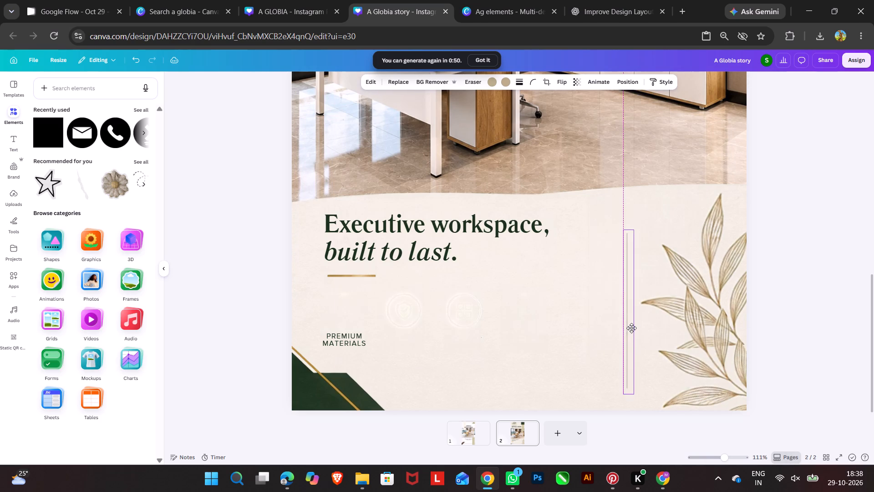
drag(631, 328, 631, 324)
click(790, 314)
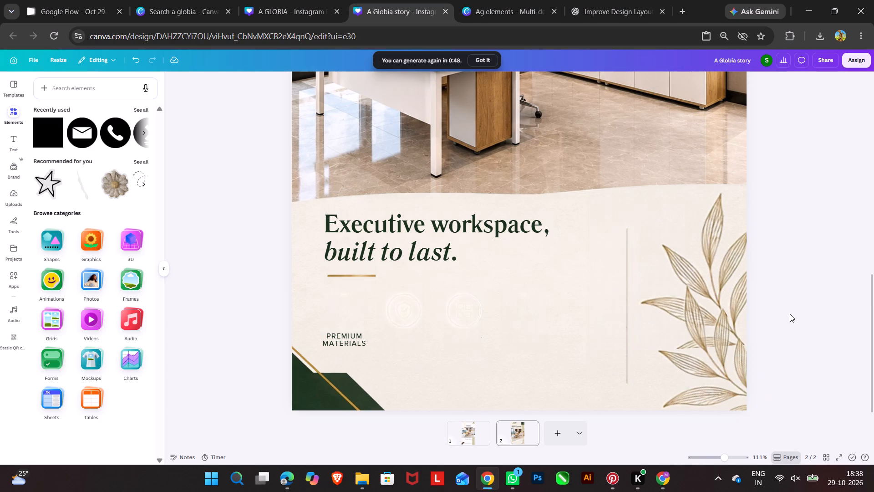
Lower the thin vertical divider beside the gold leaves to the page's bottom edge and extend it upward by enlarging it.
click(625, 286)
drag(626, 378, 625, 402)
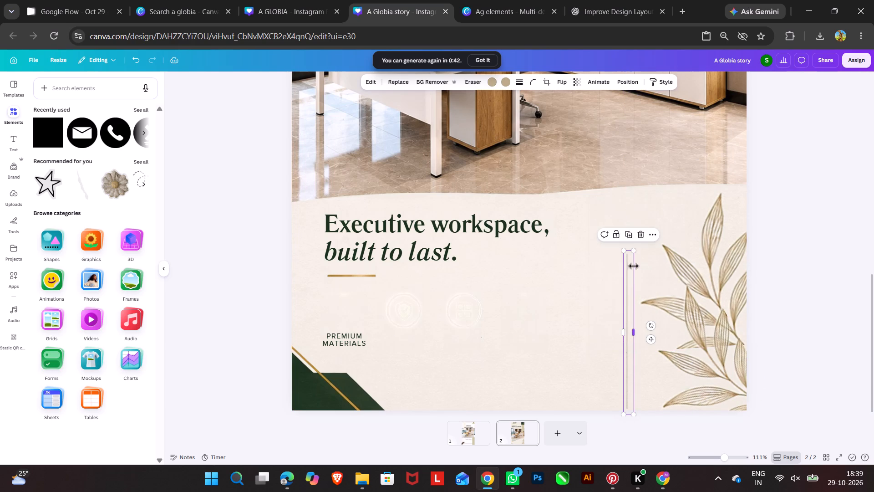
drag(633, 250, 658, 181)
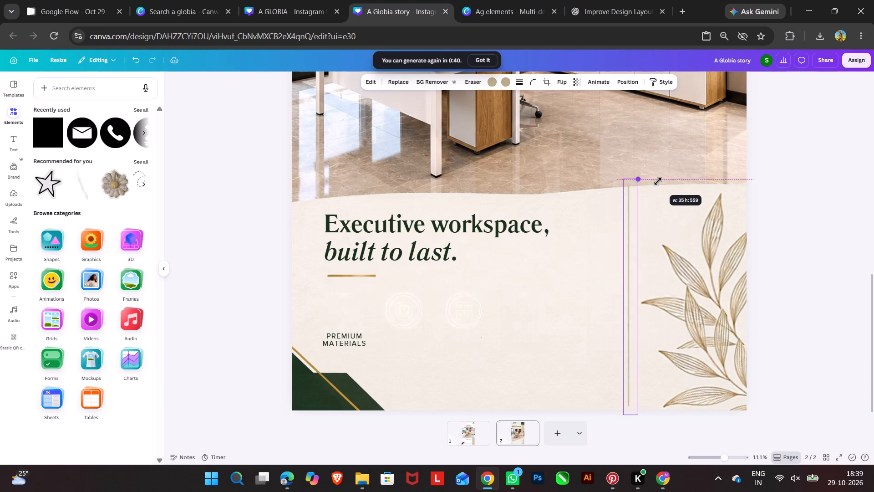
drag(658, 181, 661, 260)
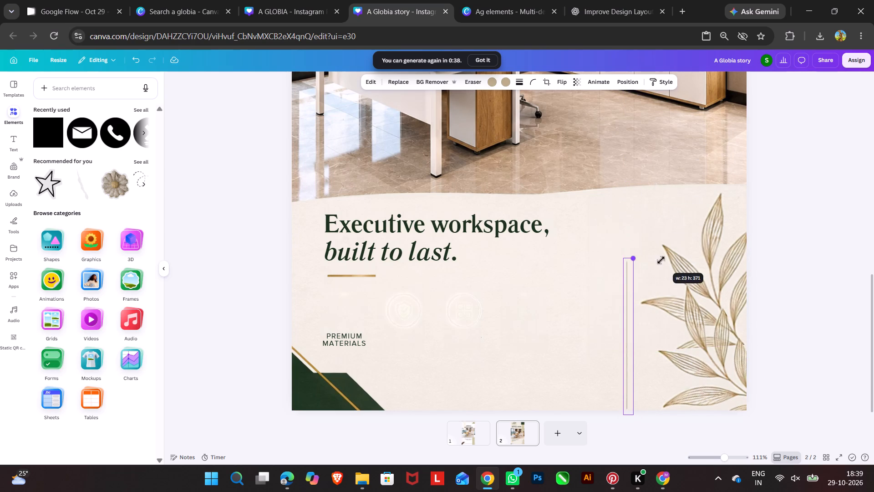
drag(661, 260, 670, 224)
double_click(839, 239)
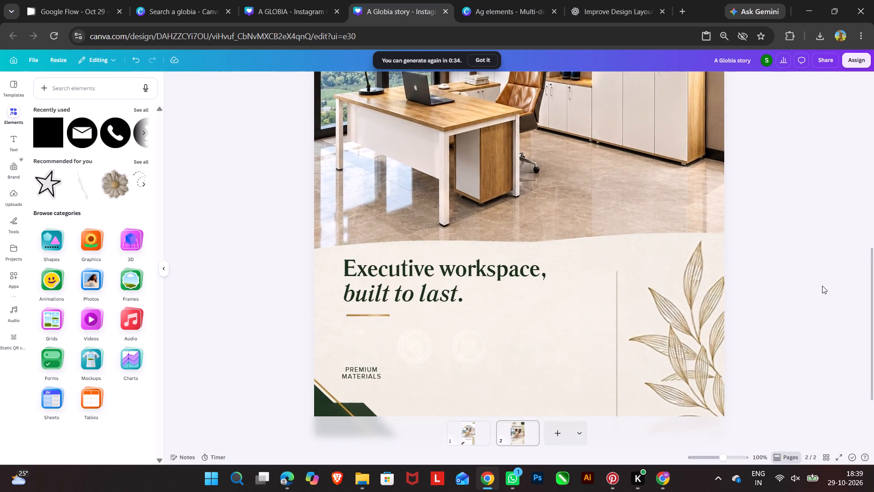
Duplicate the thin vertical divider and place the copy just beside it on the tagline side, set slightly lower.
scroll(811, 287, down, 3)
click(616, 332)
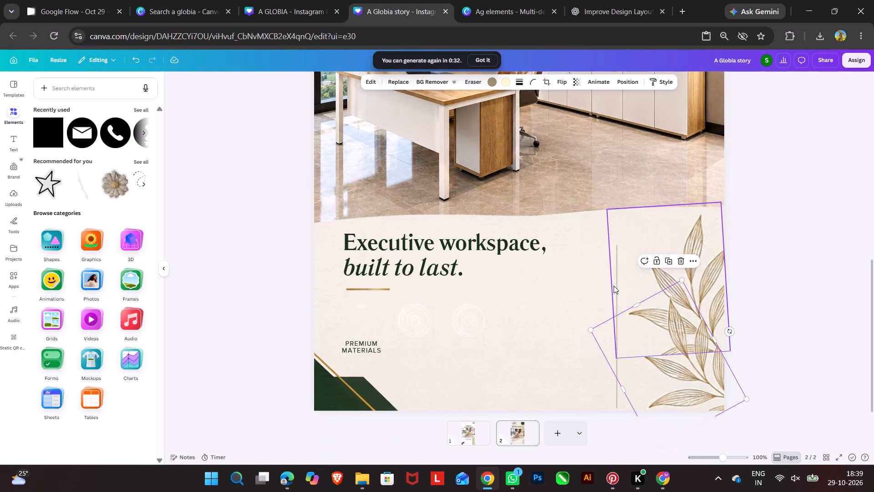
click(615, 396)
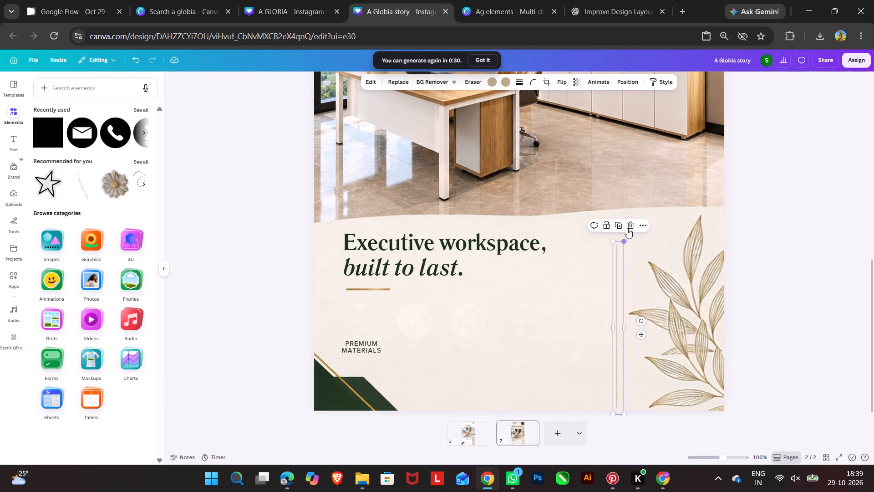
click(620, 224)
drag(625, 327, 610, 363)
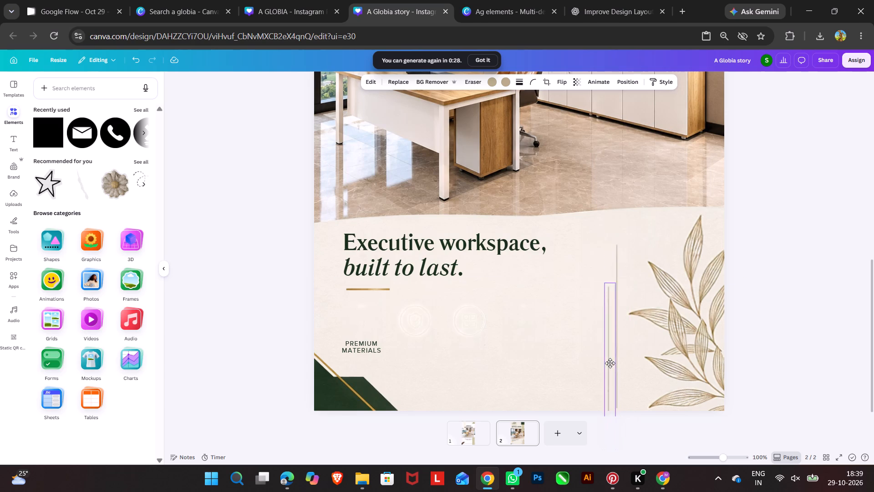
drag(610, 363, 613, 371)
double_click(786, 330)
Duplicate the green leaf from the dark green block at the page's top corner and place the copy beside the gold leaves in the cream section.
scroll(787, 323, down, 2)
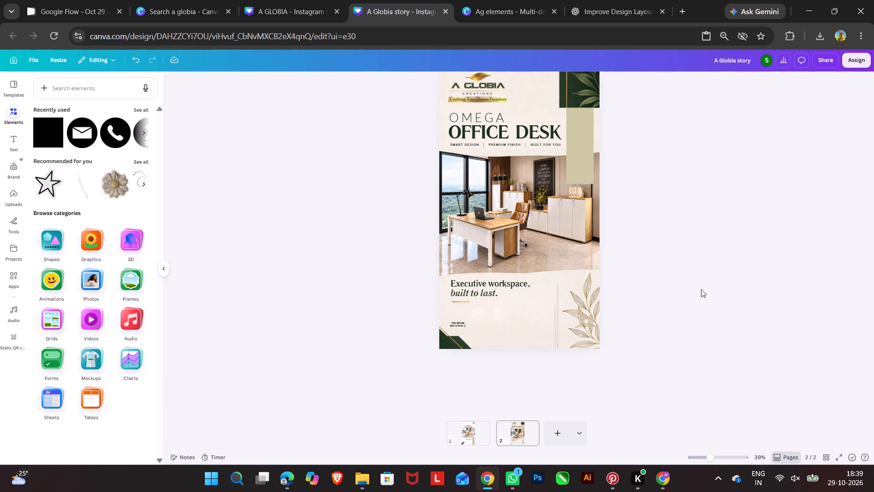
scroll(701, 289, up, 1)
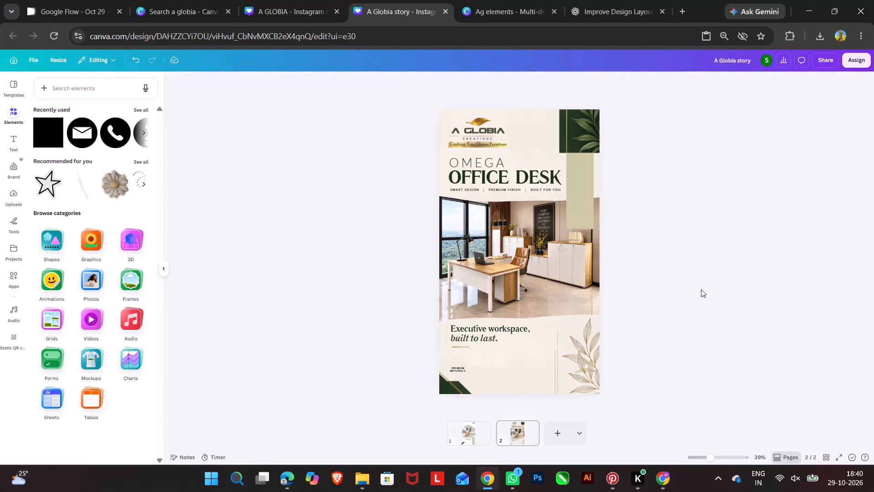
click(585, 142)
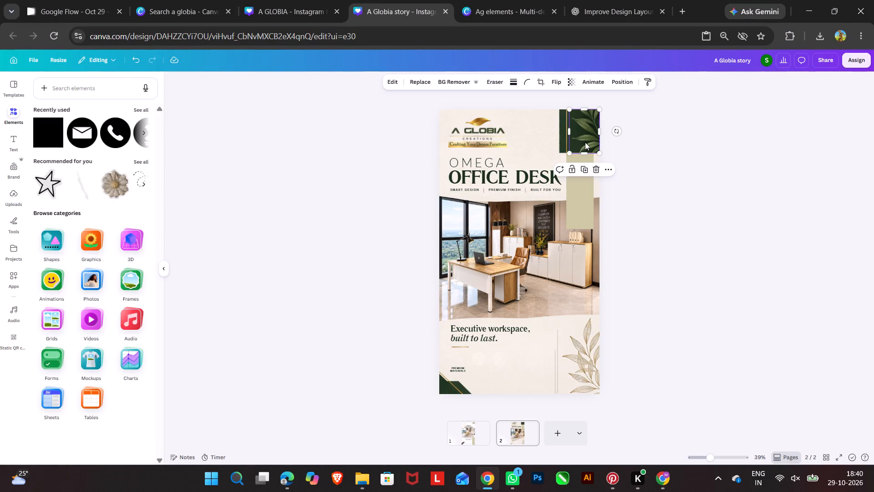
click(583, 165)
drag(593, 139, 591, 319)
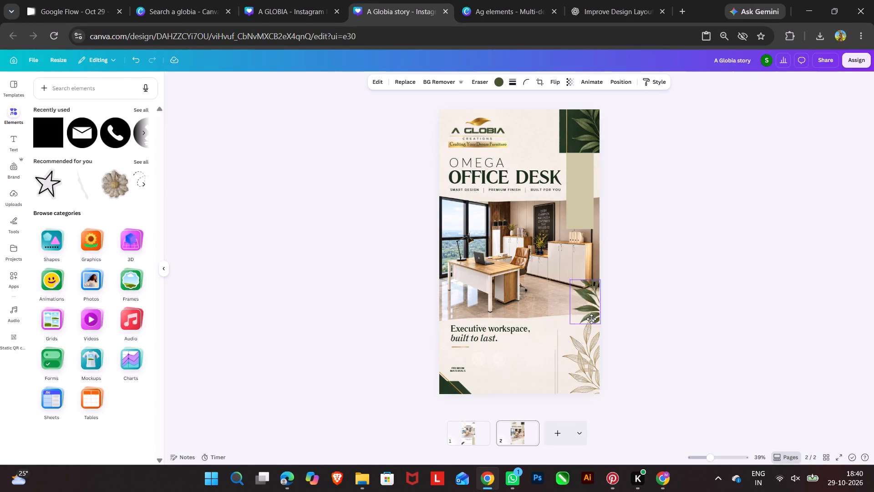
drag(591, 319, 552, 372)
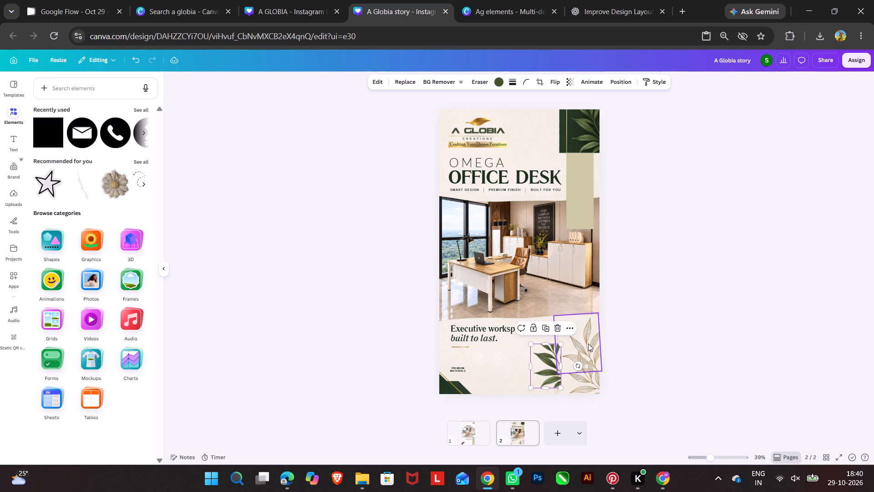
Delete the lower gold outline leaf at the page's bottom corner.
click(591, 375)
click(589, 323)
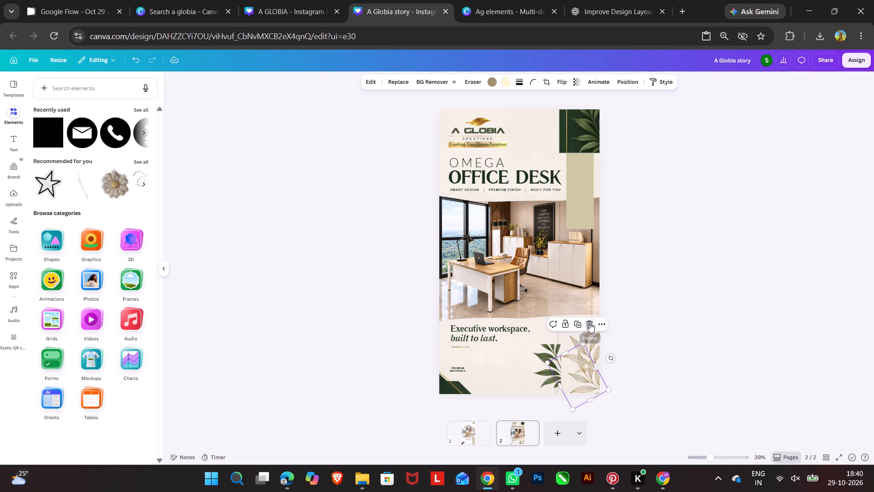
Move the green leaf copy into the page's bottom corner below the remaining gold leaf, flush with the page edges.
drag(554, 374, 590, 382)
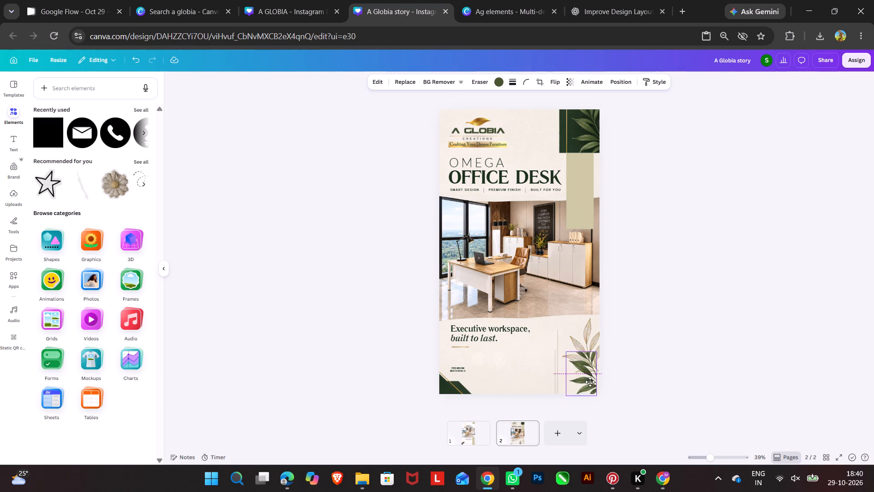
drag(590, 382, 594, 379)
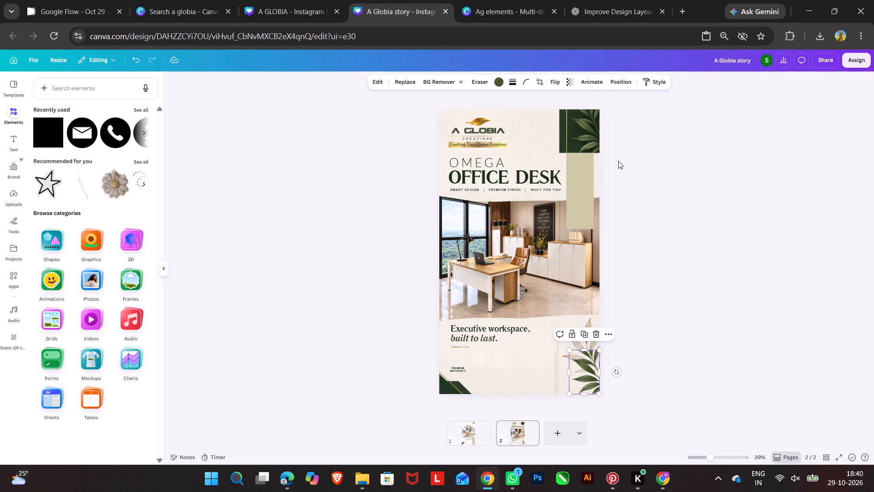
Flip the green leaf copy in the page's bottom corner vertically.
click(572, 83)
click(556, 83)
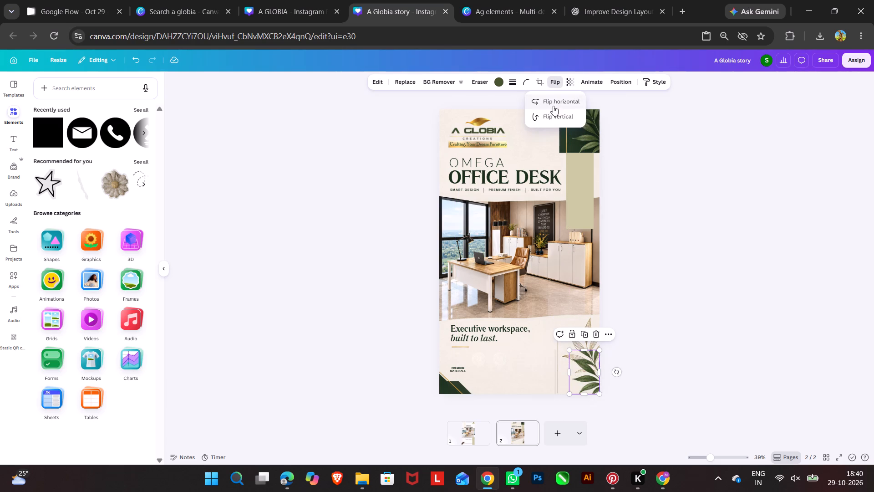
click(557, 115)
double_click(679, 271)
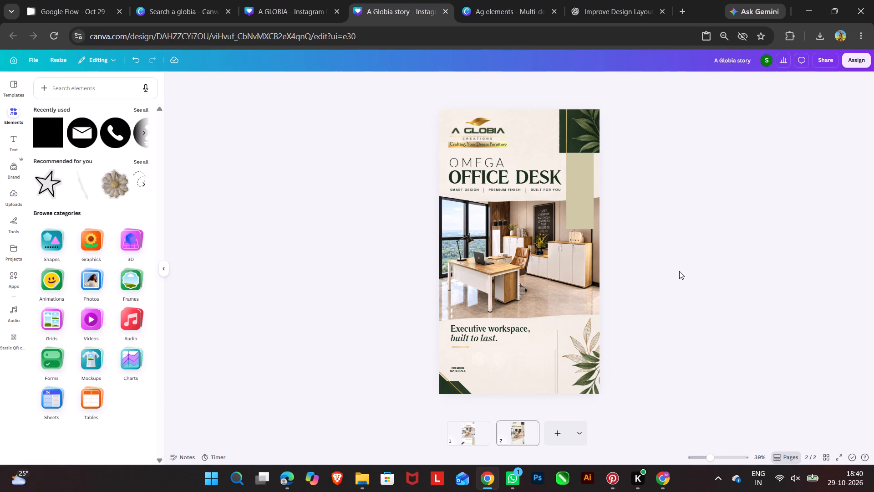
click(594, 377)
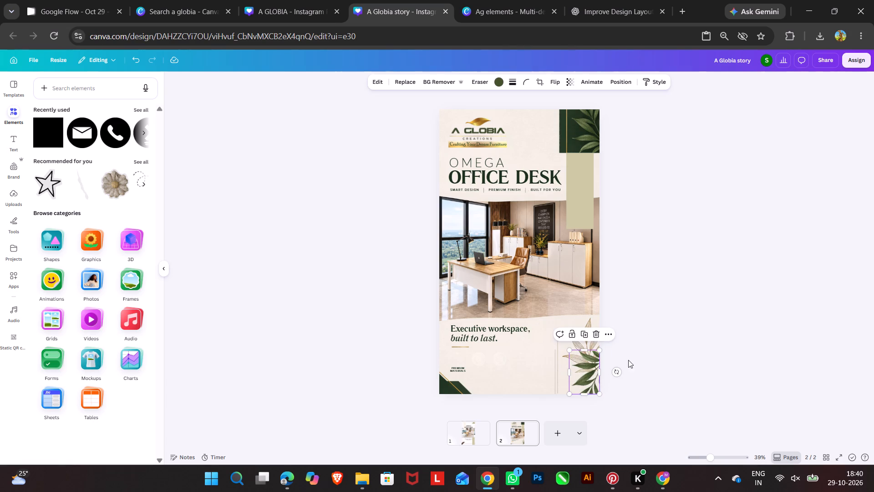
double_click(663, 339)
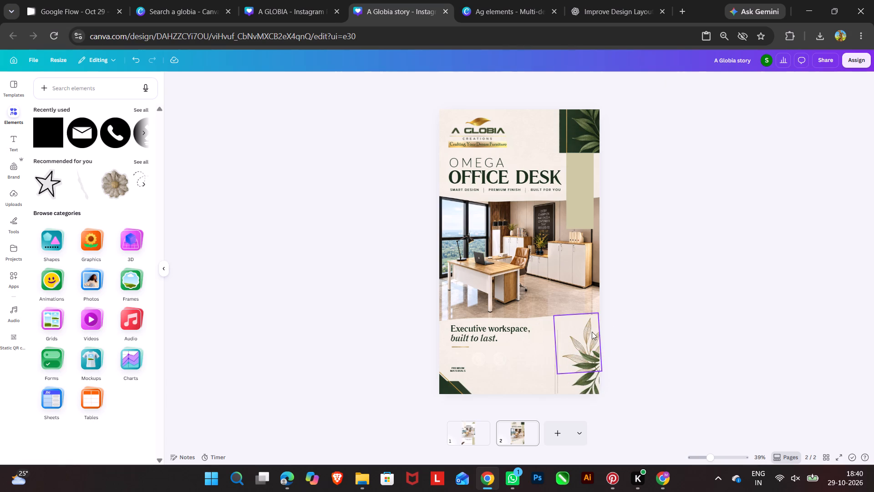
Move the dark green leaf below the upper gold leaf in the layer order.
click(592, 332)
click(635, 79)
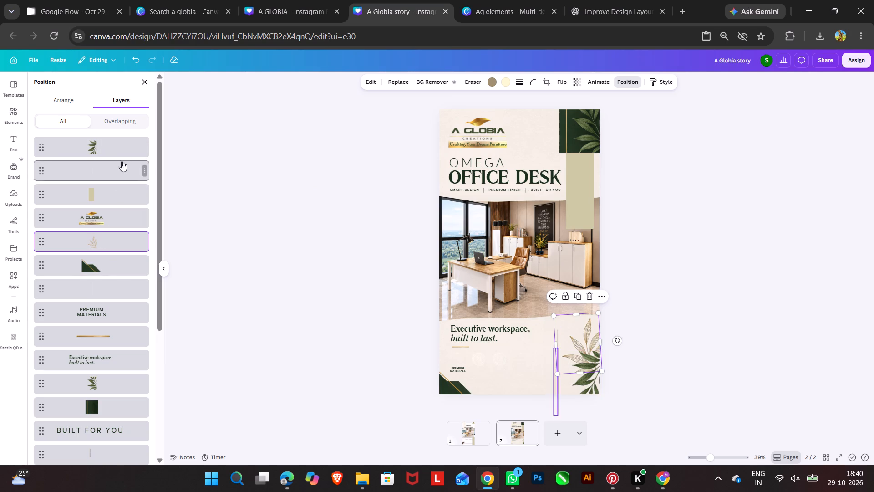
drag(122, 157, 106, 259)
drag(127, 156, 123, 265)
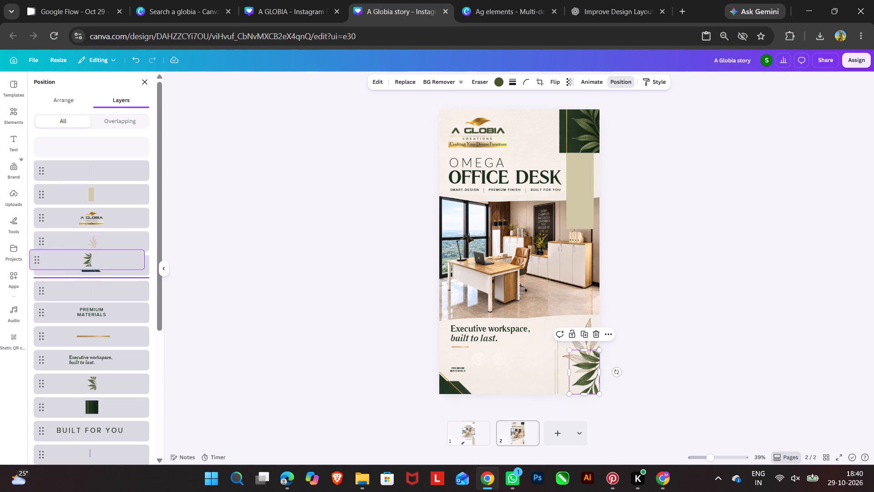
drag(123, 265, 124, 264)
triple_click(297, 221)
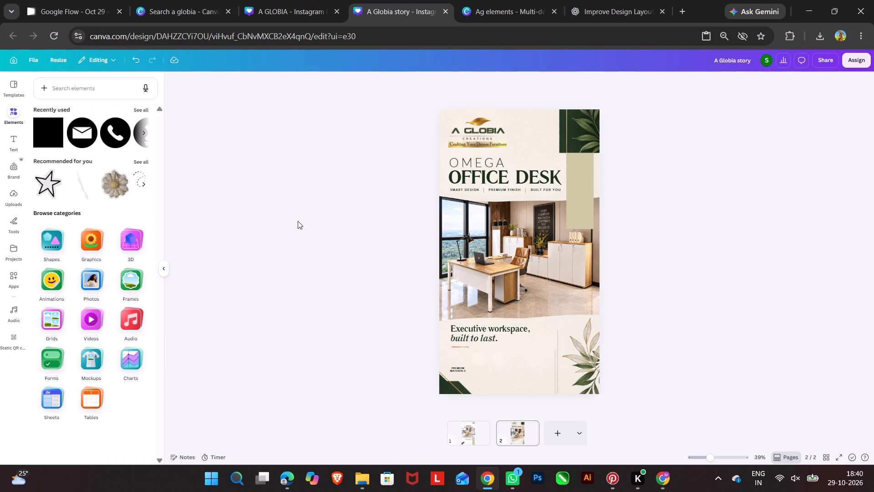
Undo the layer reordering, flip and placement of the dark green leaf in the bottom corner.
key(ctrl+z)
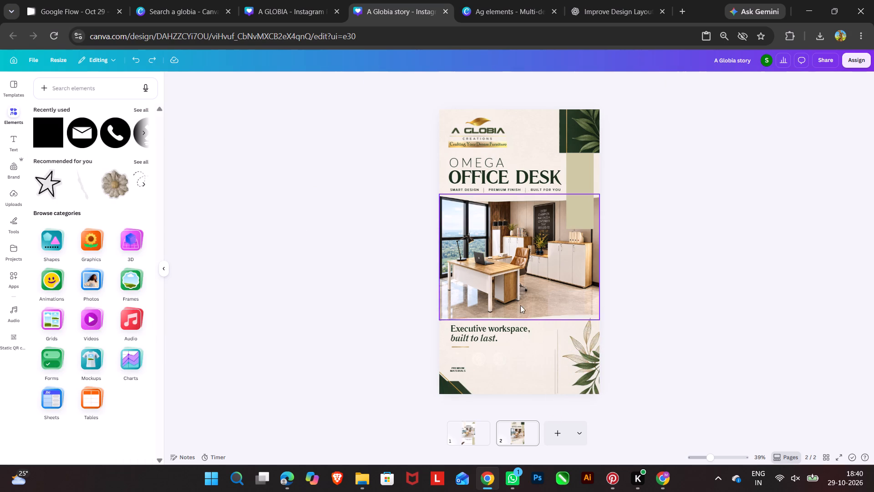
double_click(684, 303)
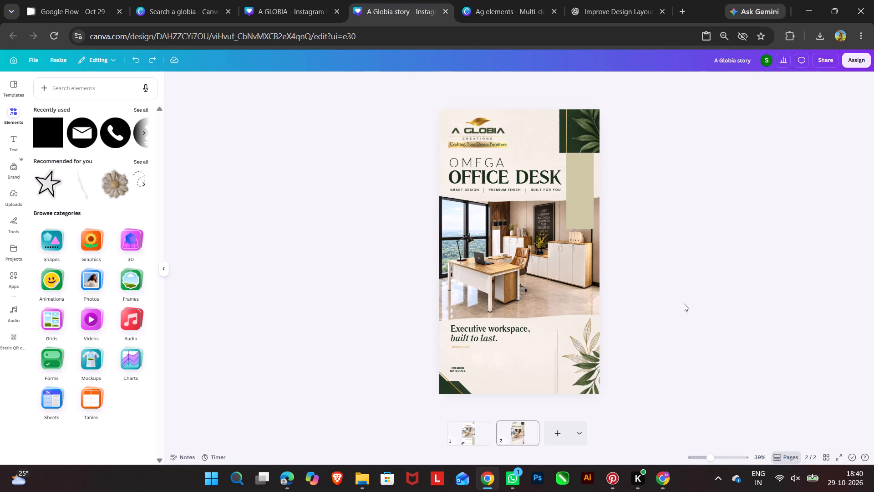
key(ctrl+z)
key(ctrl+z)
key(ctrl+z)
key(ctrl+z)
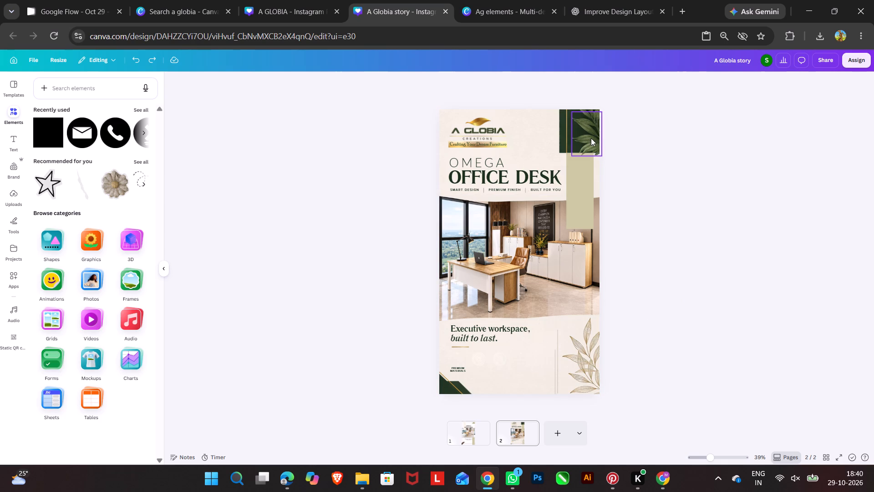
Pull the duplicate green leaf off the one in the page's top corner and delete it.
drag(589, 138, 579, 210)
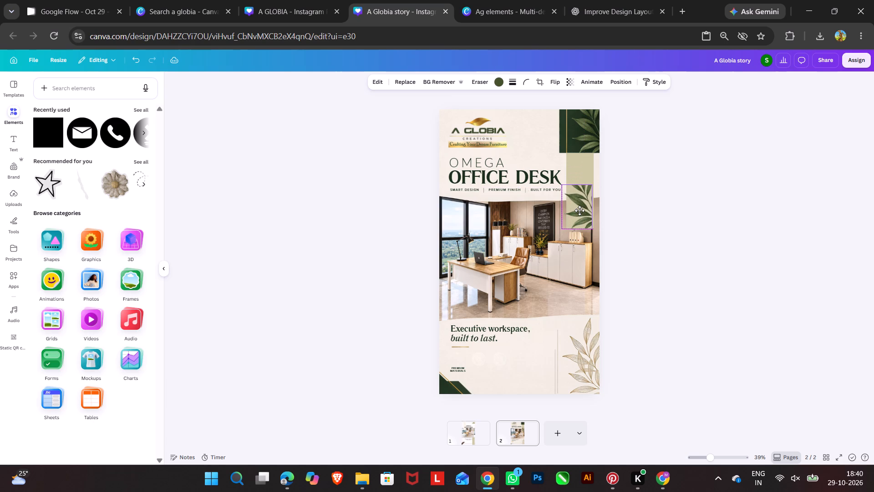
drag(579, 210, 532, 359)
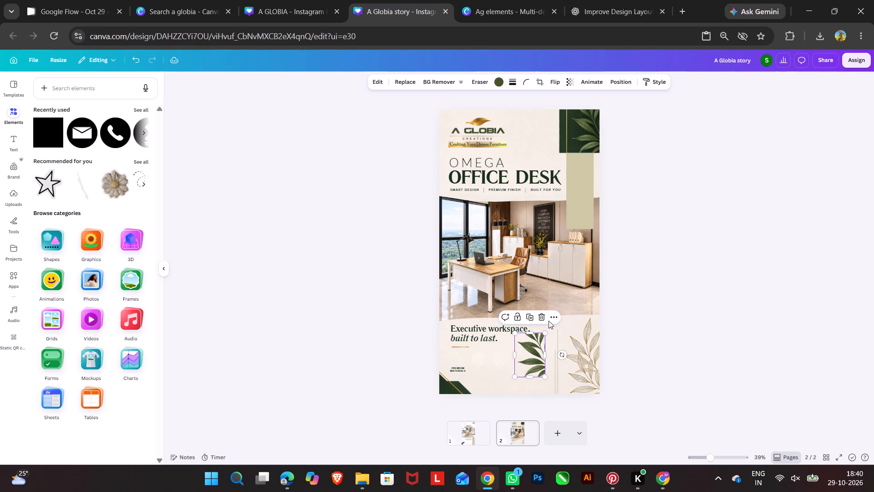
click(539, 317)
click(667, 256)
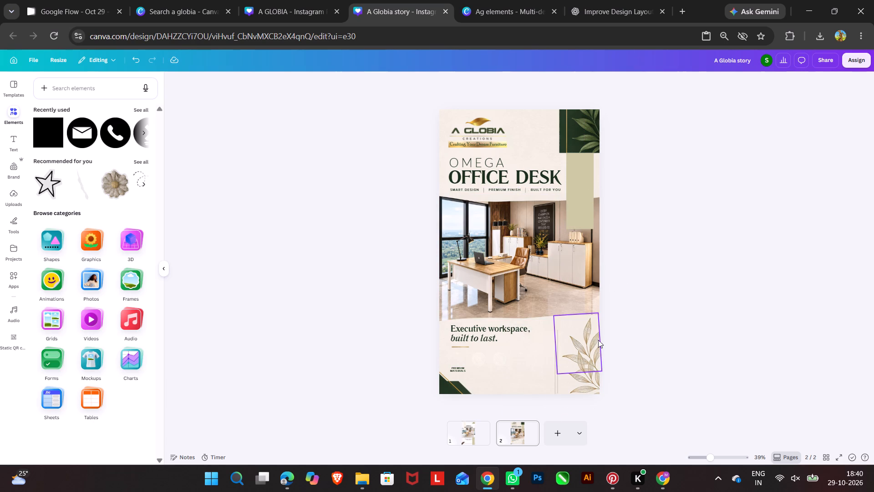
Shrink both gold line-art leaves together toward the page's bottom corner.
drag(618, 324, 589, 389)
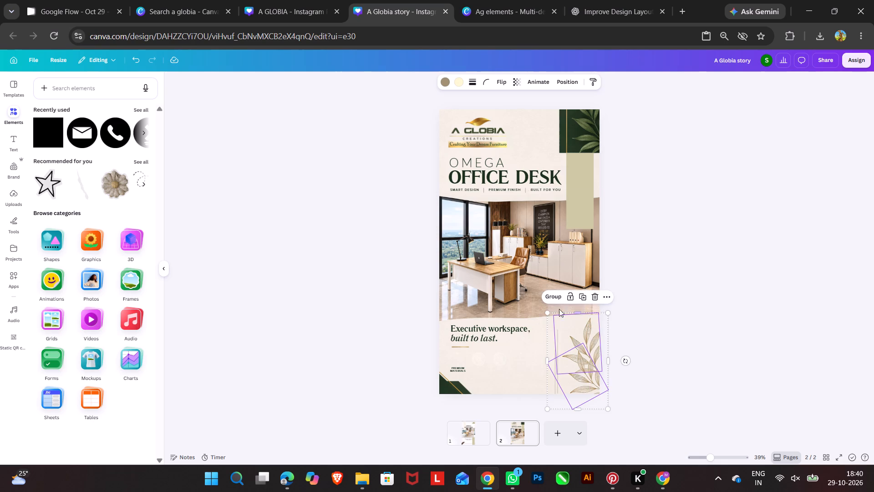
drag(549, 312, 553, 337)
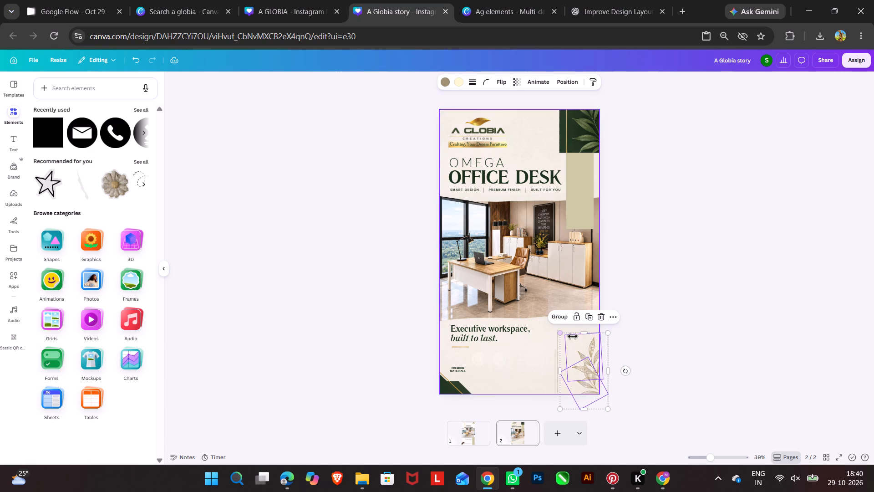
double_click(667, 338)
Lower the office photo to leave more space beneath the feature line.
click(554, 310)
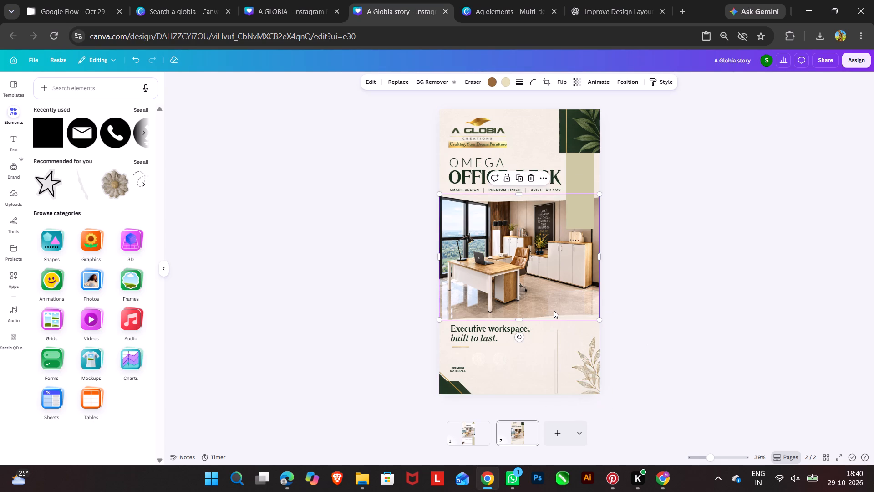
key(Down)
key(Down)
key(Down)
key(Down)
key(Down)
key(Down)
key(Down)
key(Down)
key(Down)
key(Down)
key(Down)
key(Down)
key(Down)
key(Down)
key(Down)
key(Down)
key(Down)
key(Down)
key(Down)
key(Down)
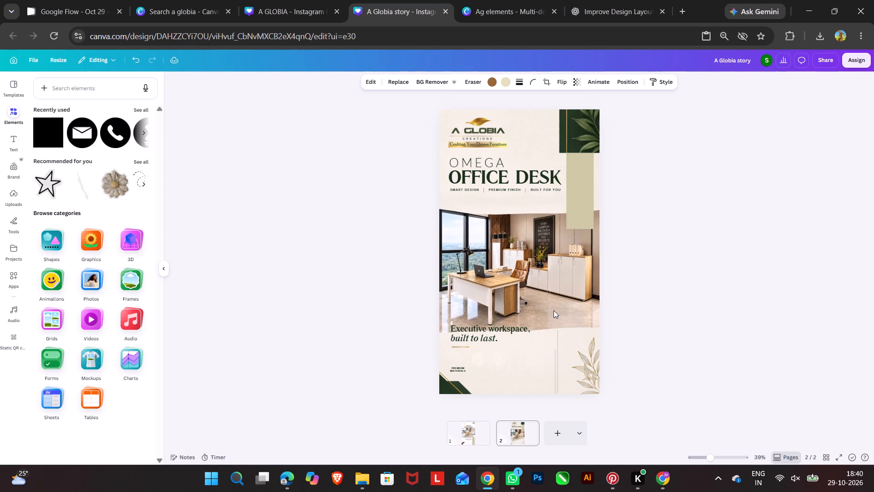
Lower the short gold accent line to just above the PREMIUM MATERIALS label.
click(463, 346)
key(Down)
key(Down)
key(Down)
key(Down)
key(Down)
key(Down)
key(Down)
key(Down)
key(Down)
key(Down)
key(Down)
key(Down)
key(Down)
key(Down)
key(Down)
key(Down)
key(Down)
key(Down)
key(Down)
key(Down)
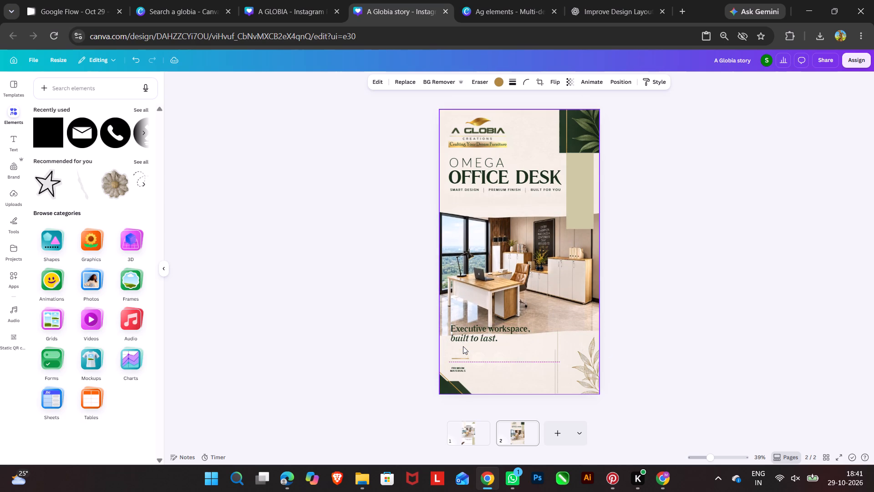
Lower the "Executive workspace, built to last." tagline into the cream area below the photo, just above the gold accent line.
click(508, 339)
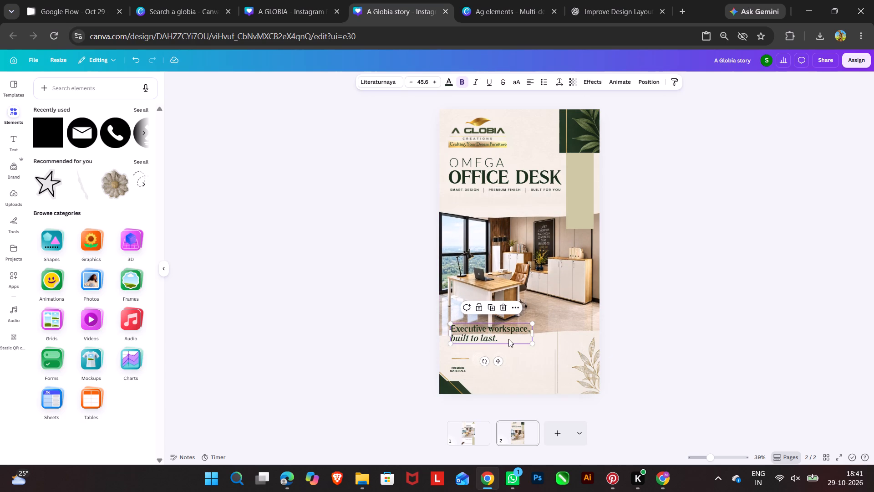
key(Down)
key(Down)
key(Down)
key(Down)
key(Down)
key(Down)
key(Down)
key(Down)
key(Down)
key(Down)
key(Down)
key(Down)
key(Down)
key(Down)
key(Down)
key(Down)
key(Down)
key(Down)
key(Down)
key(Down)
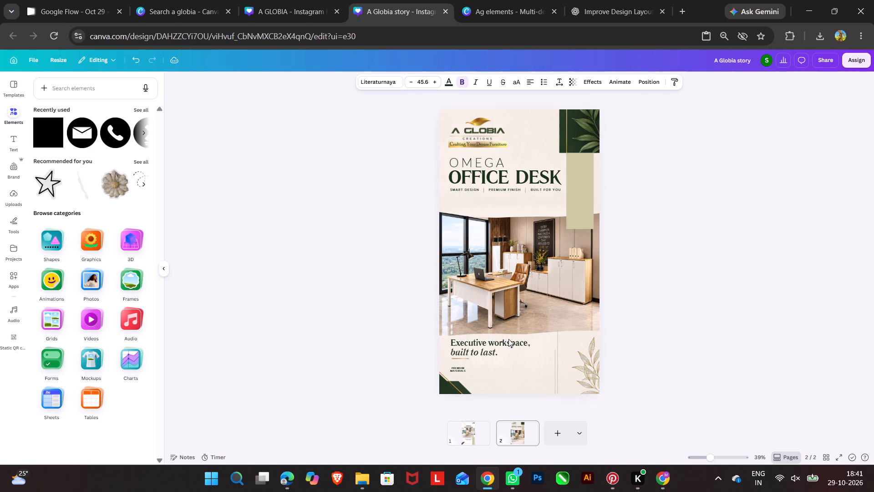
Raise the office photo slightly to open a gap above the tagline.
click(473, 251)
key(Up)
key(Up)
key(Up)
key(Up)
key(Up)
key(Up)
key(Up)
key(Up)
key(Up)
key(Up)
key(Up)
key(Up)
key(Up)
key(Up)
key(Up)
key(Up)
key(Up)
key(Up)
key(Up)
key(Up)
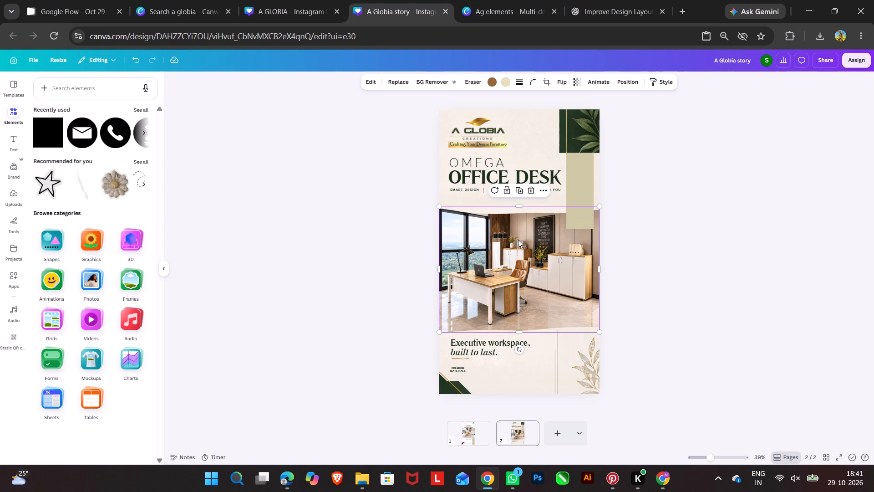
key(Up)
key(Up)
key(Up)
key(Up)
key(Up)
key(Up)
key(Up)
key(Up)
key(Up)
key(Up)
key(Up)
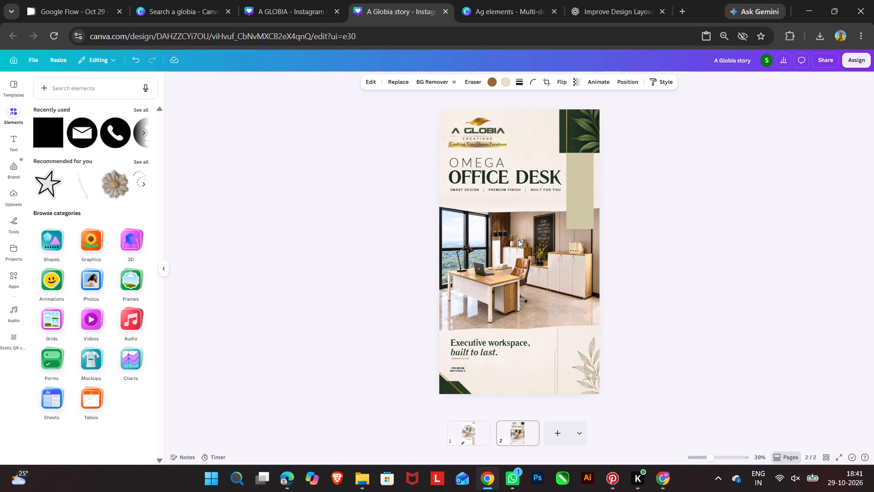
Group the OMEGA OFFICE DESK heading with the feature line and its separators beneath it.
drag(414, 162, 473, 186)
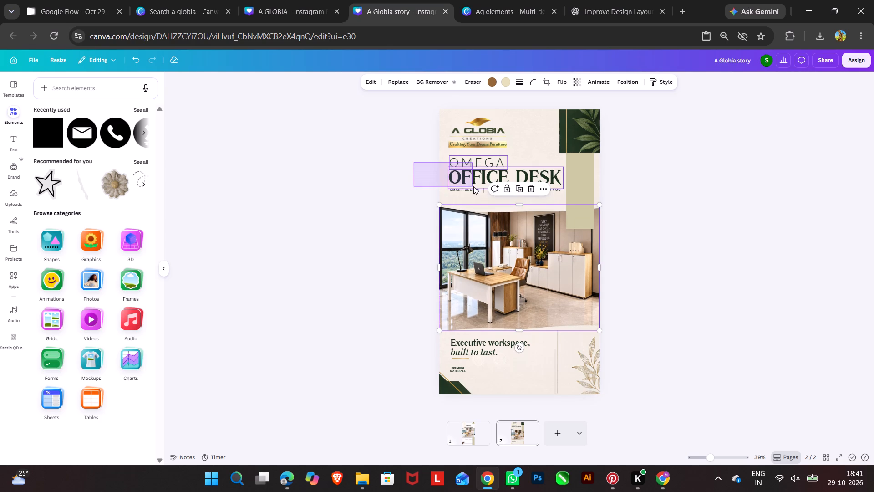
drag(473, 186, 554, 193)
click(554, 193)
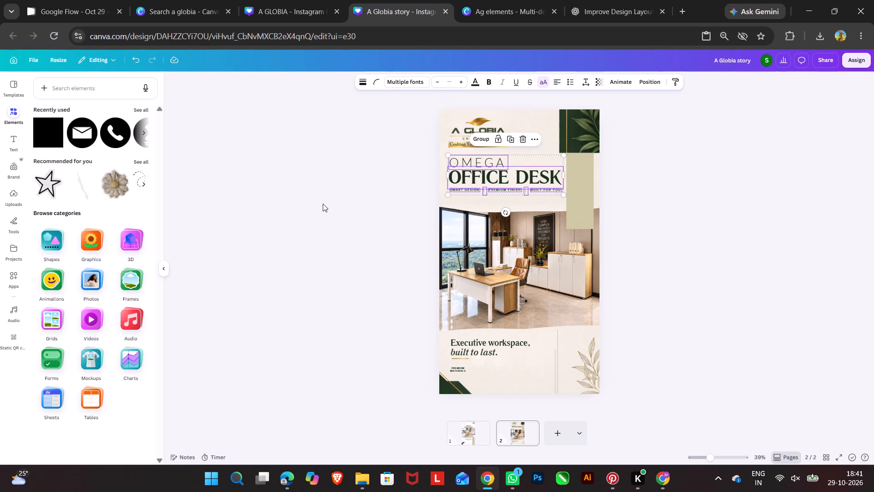
key(Down)
key(Down)
key(Down)
key(Down)
key(Down)
key(Down)
key(Down)
key(Down)
key(Down)
key(Down)
key(Down)
key(Down)
key(Down)
key(Down)
key(Down)
key(Down)
key(Down)
key(Down)
key(Down)
key(Down)
click(485, 139)
click(402, 164)
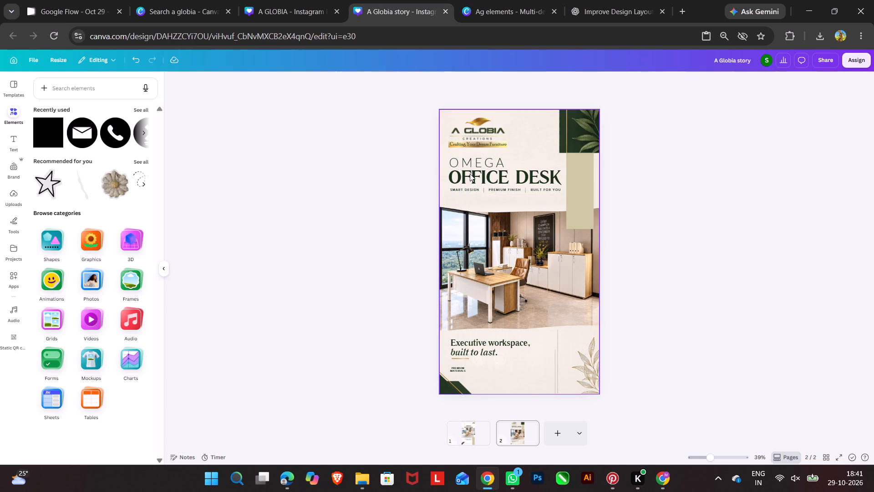
Lower the grouped heading and feature line to sit just above the office photo.
click(470, 174)
key(Down)
key(Down)
key(Down)
key(Down)
key(Down)
key(Down)
key(Down)
key(Down)
key(Down)
key(Down)
key(Down)
key(Down)
key(Down)
key(Down)
key(Down)
key(Down)
key(Down)
key(Down)
key(Down)
key(Down)
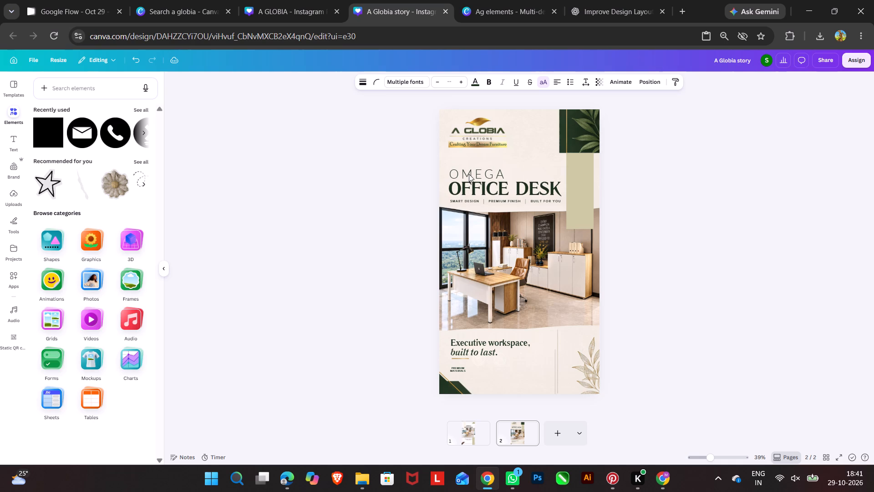
key(Up)
key(Up)
key(Up)
key(Up)
key(Up)
key(Up)
key(Up)
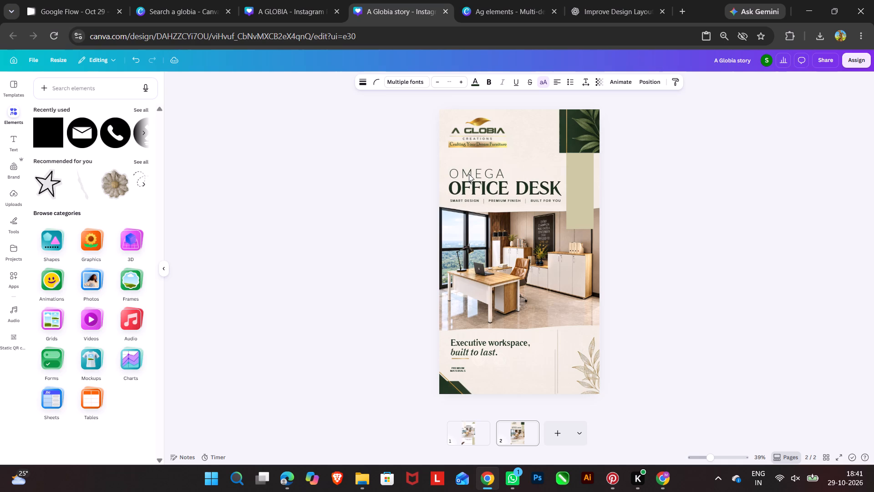
key(Up)
Lower the A Globia Creations logo slightly toward the OMEGA heading.
click(473, 135)
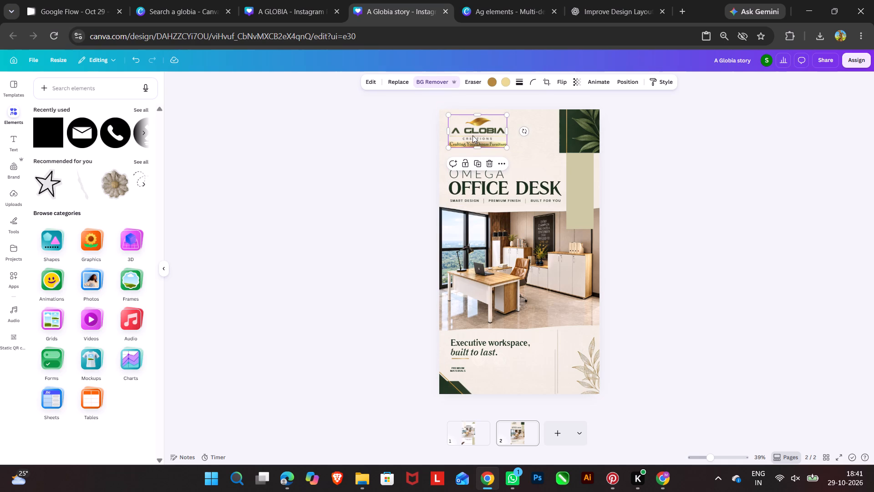
key(Down)
key(Down)
key(Down)
key(Down)
key(Down)
key(Down)
key(Down)
key(Down)
key(Down)
key(Down)
key(Down)
key(Down)
key(Down)
key(Down)
key(Down)
key(Down)
key(Down)
key(Down)
key(Down)
key(Down)
key(Down)
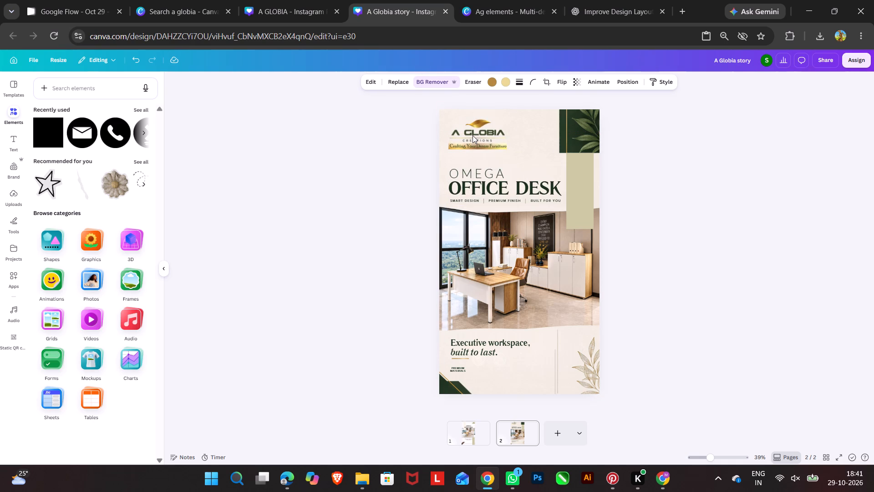
double_click(705, 237)
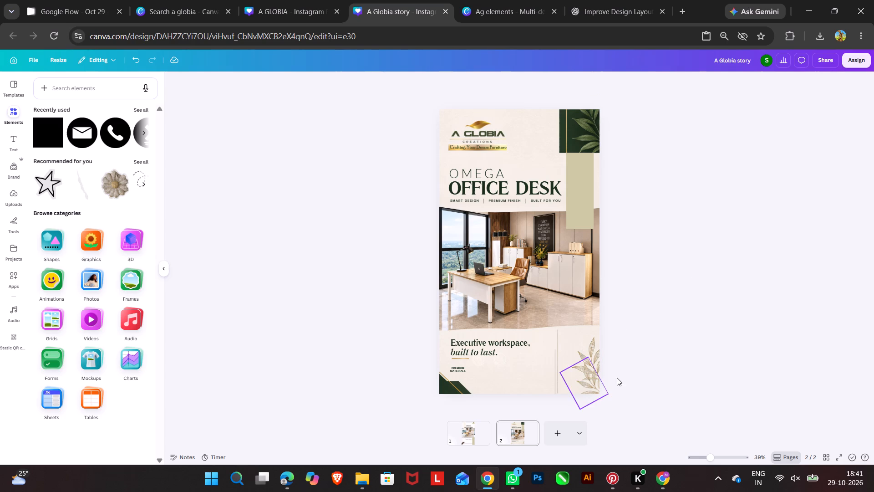
Enlarge the two overlapping leaf sprigs together in the cream area at the page's lower right corner.
drag(617, 378, 585, 376)
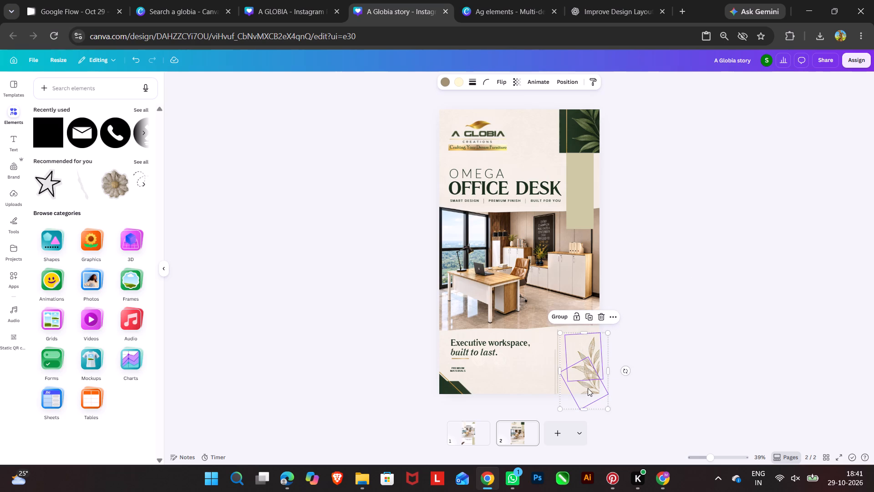
click(588, 388)
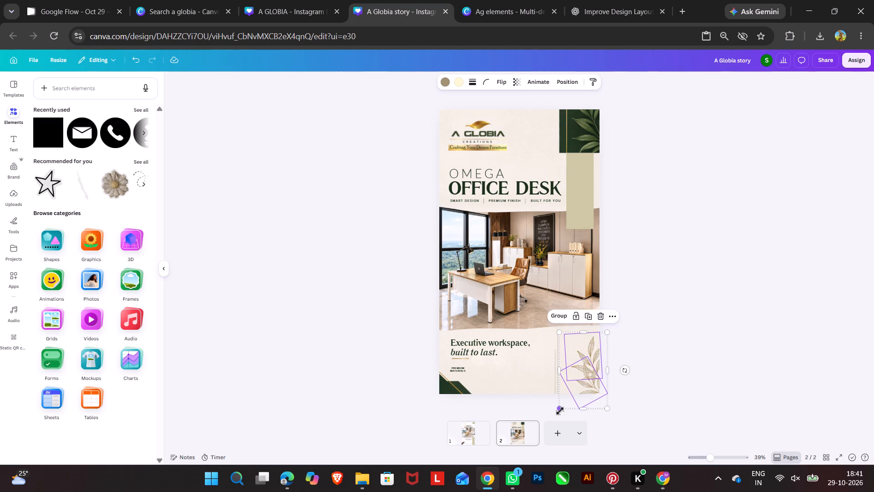
drag(560, 411, 543, 423)
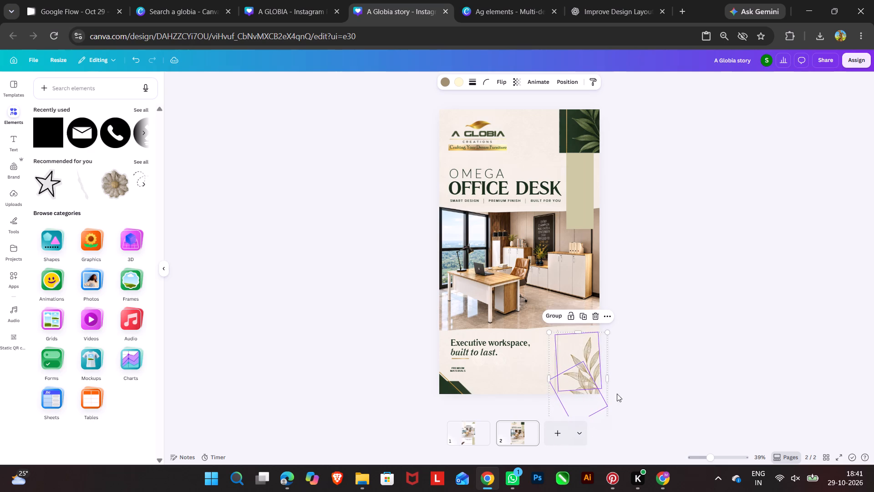
double_click(660, 375)
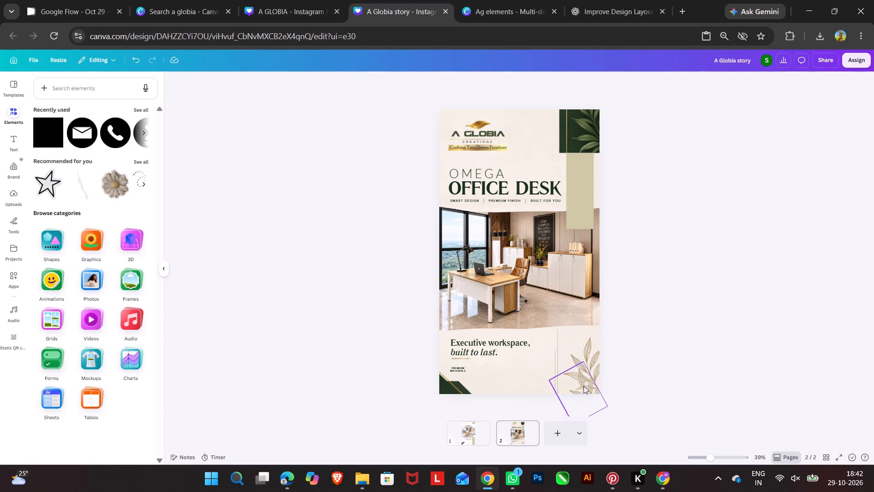
Delete the lower of the two overlapping leaf sprigs.
click(584, 386)
Straighten the remaining leaf sprig to zero tilt and lower it to the page's bottom edge.
click(590, 344)
click(589, 368)
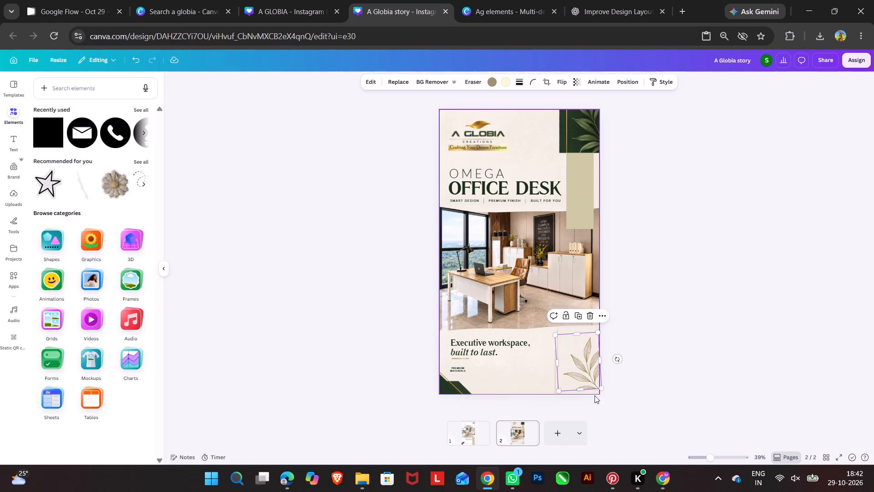
click(620, 361)
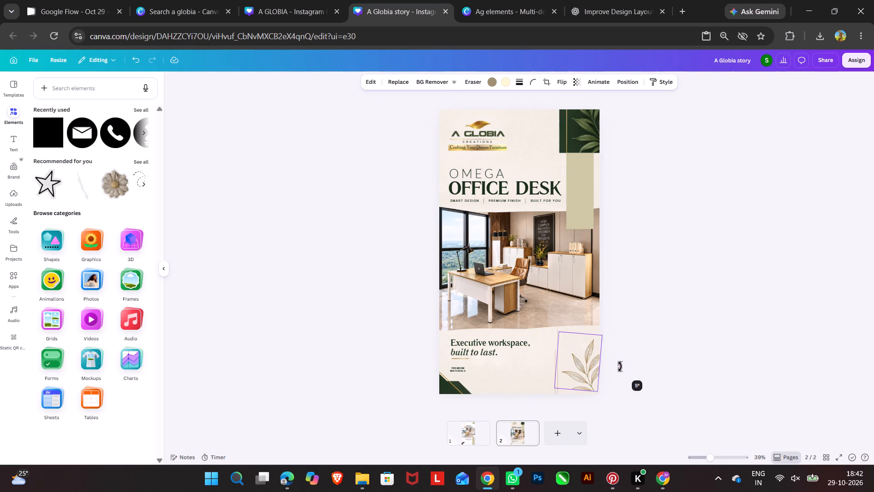
click(571, 367)
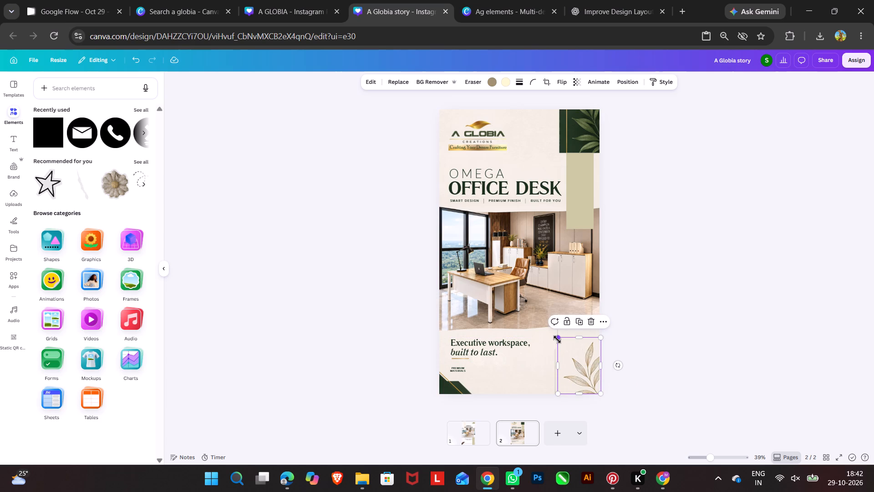
Enlarge the leaf sprig to about 326 wide, raise it slightly and extend its lower edge back toward the page bottom.
drag(557, 339, 553, 329)
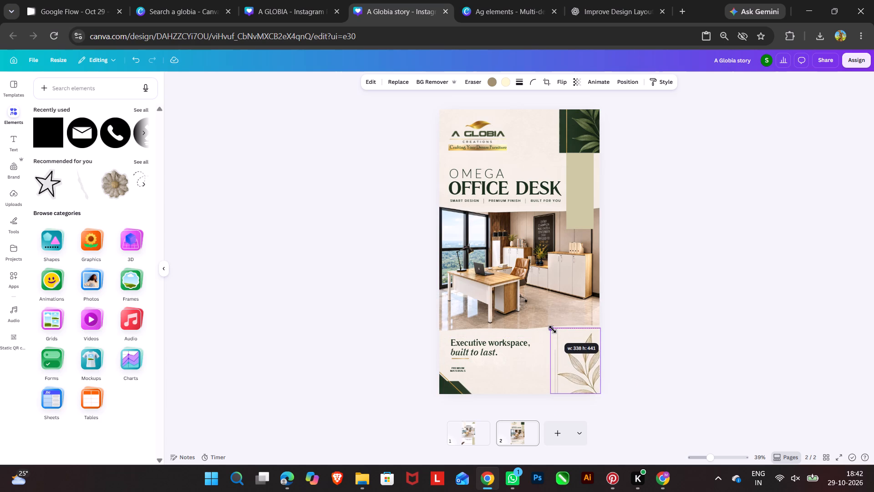
drag(553, 329, 555, 331)
drag(589, 372, 589, 366)
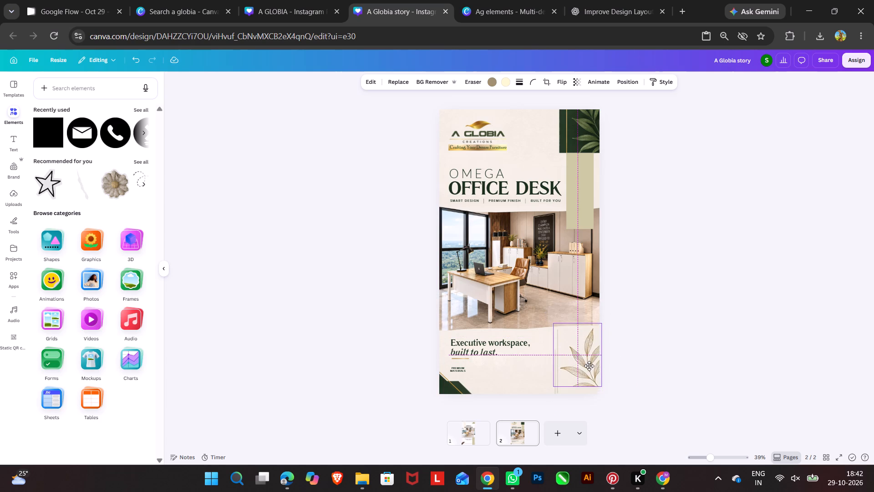
drag(589, 366, 589, 365)
drag(581, 384, 581, 390)
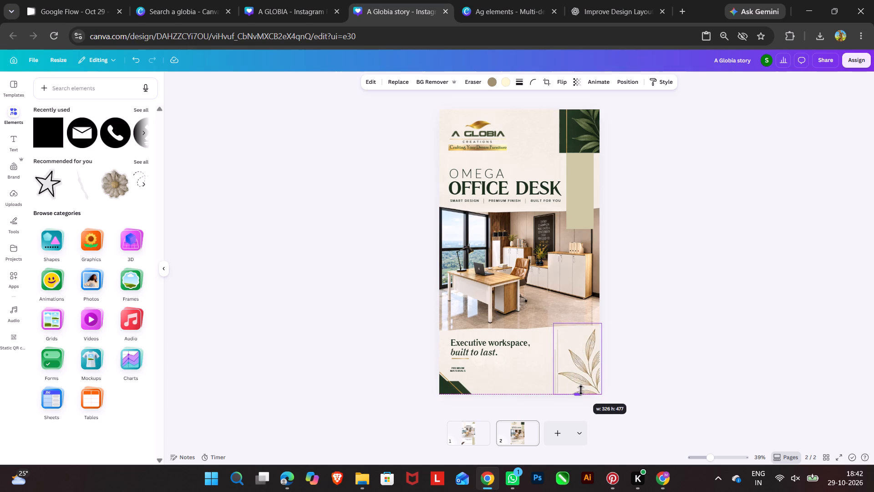
drag(581, 390, 582, 388)
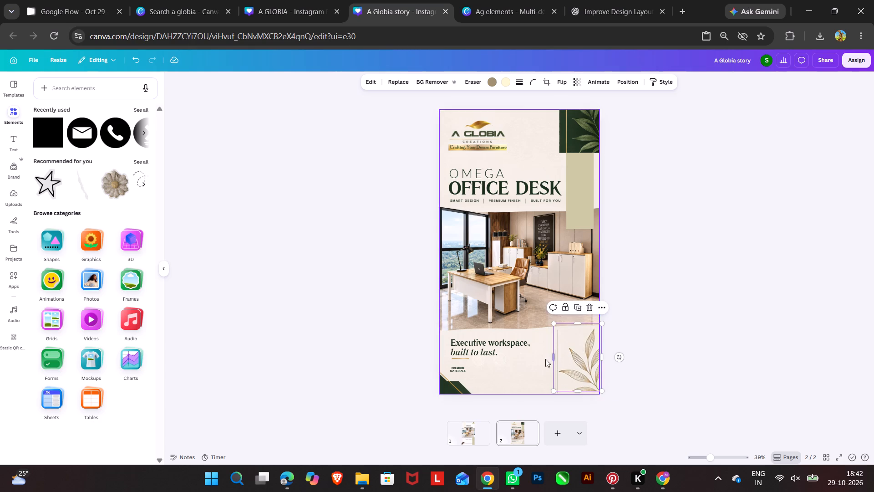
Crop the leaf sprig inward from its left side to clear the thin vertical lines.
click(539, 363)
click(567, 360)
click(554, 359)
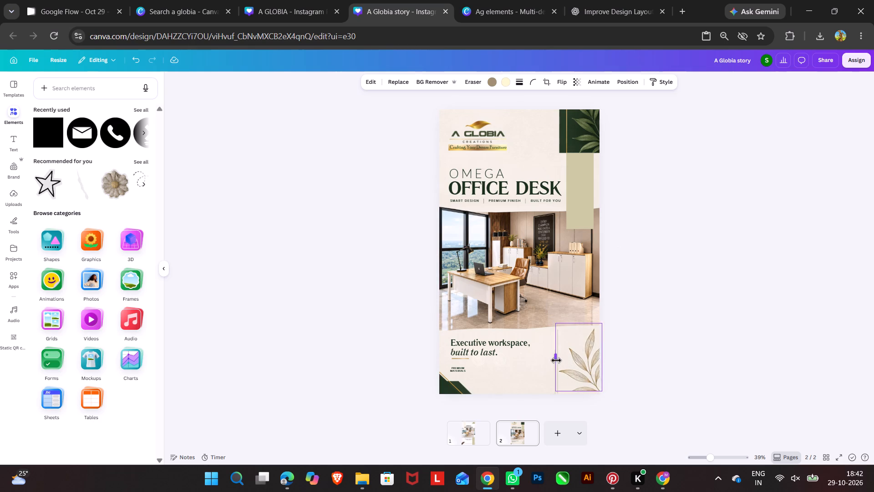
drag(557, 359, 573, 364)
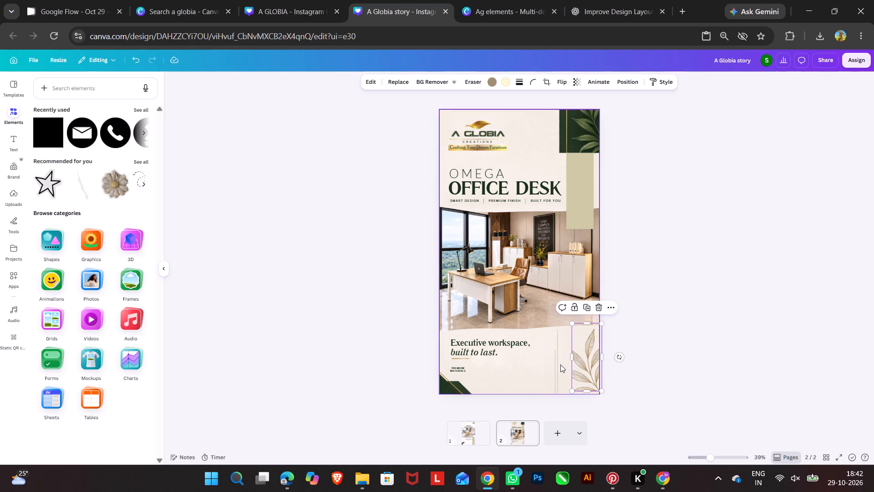
Shift the two thin vertical lines together to the right, up against the leaf sprig.
drag(550, 399, 560, 378)
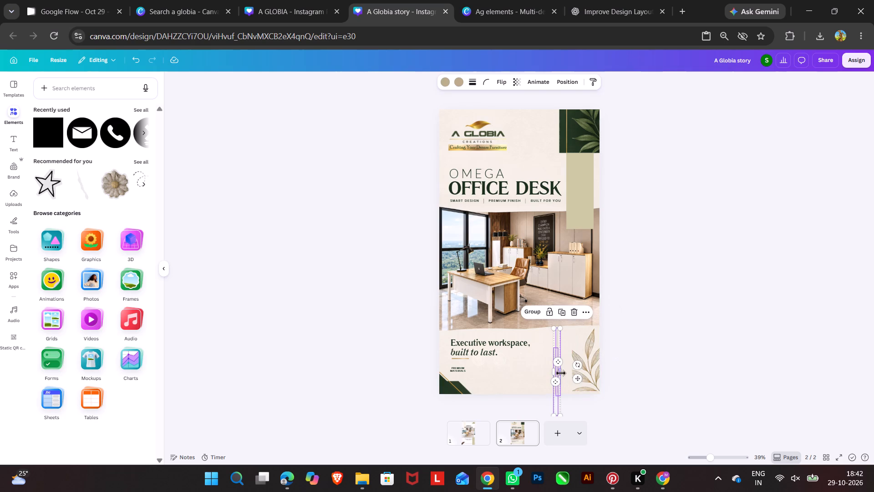
drag(578, 377, 583, 377)
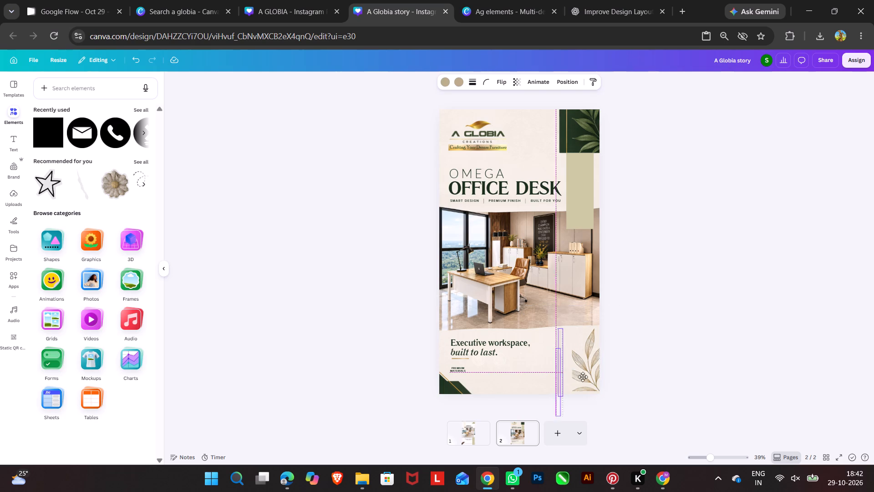
drag(583, 377, 589, 376)
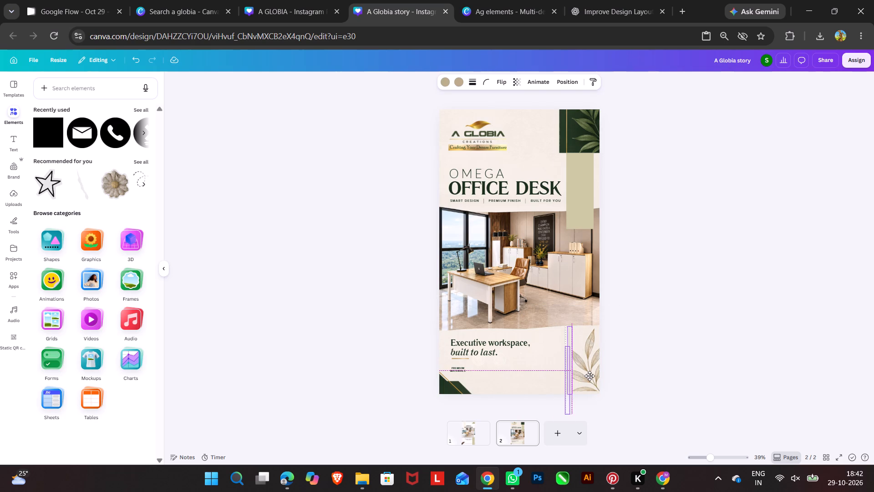
drag(589, 376, 590, 377)
Widen the leaf sprig's crop leftward past the vertical lines to restore its left-hand leaves.
click(593, 361)
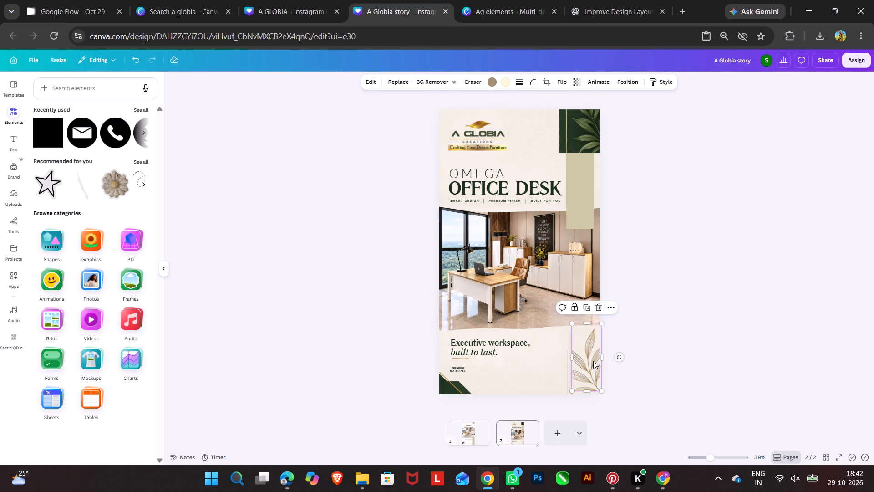
drag(572, 362, 557, 369)
double_click(643, 369)
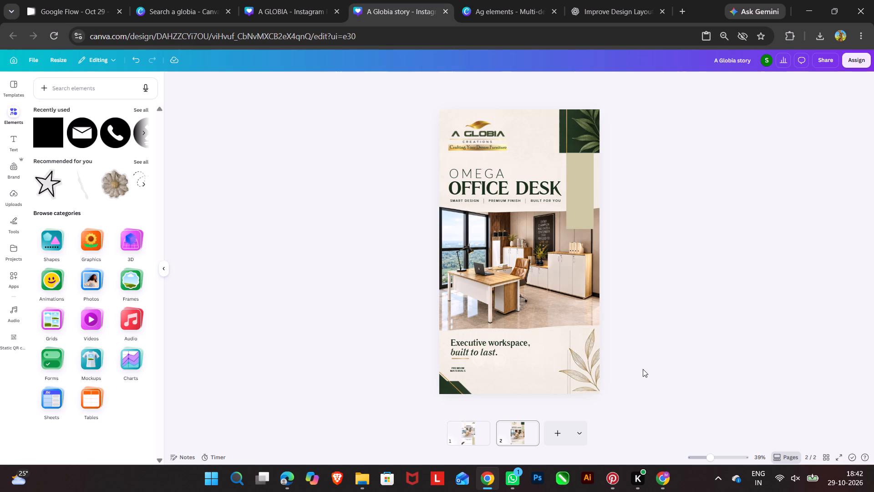
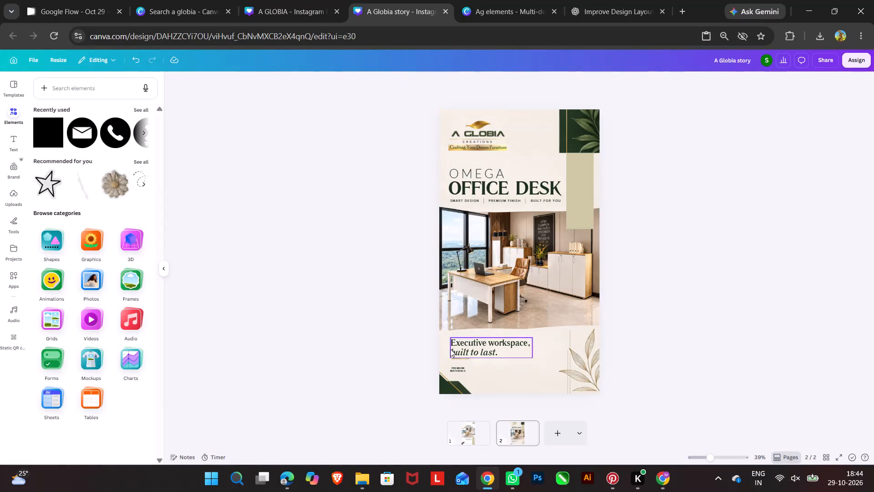
Nudge the "Executive workspace, built to last." tagline and its underline slightly up and left to align with the title's left edge.
drag(428, 343, 462, 360)
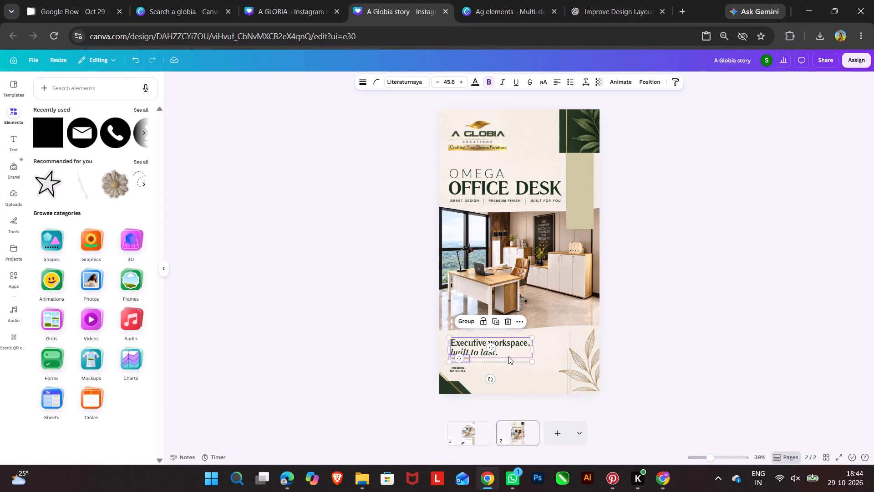
click(514, 352)
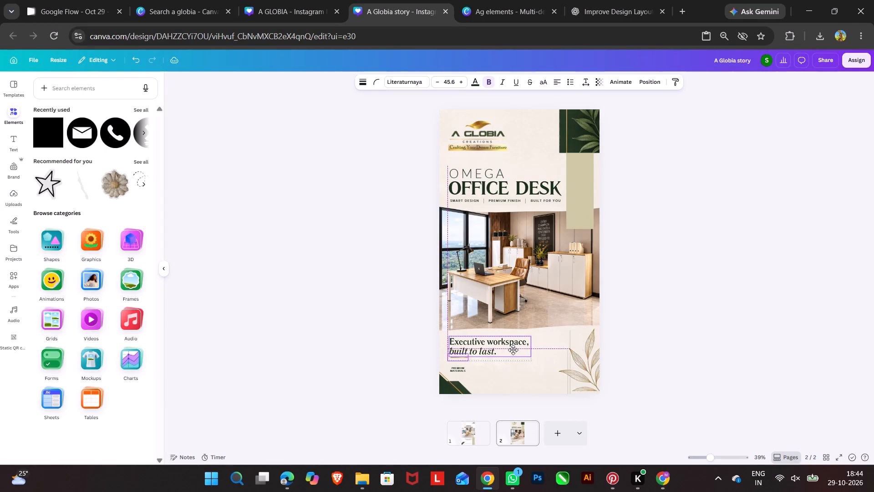
click(659, 307)
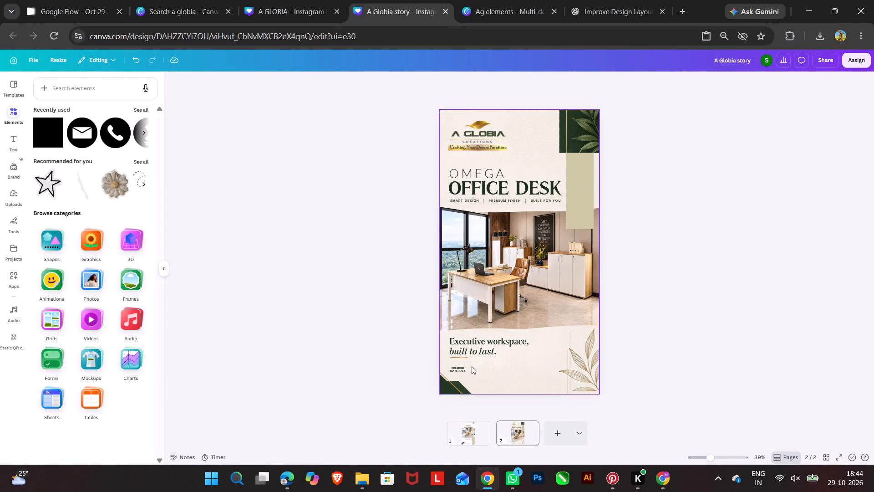
Delete the small "PREMIUM MATERIALS" text below the tagline.
click(463, 369)
click(469, 350)
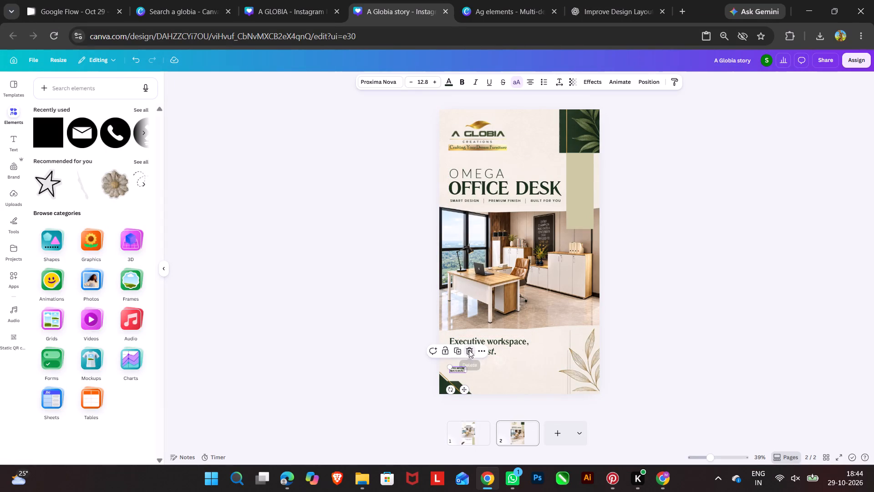
click(650, 357)
Lower the tagline and its gold underline together within the bottom cream area and enlarge them slightly.
drag(424, 341, 464, 350)
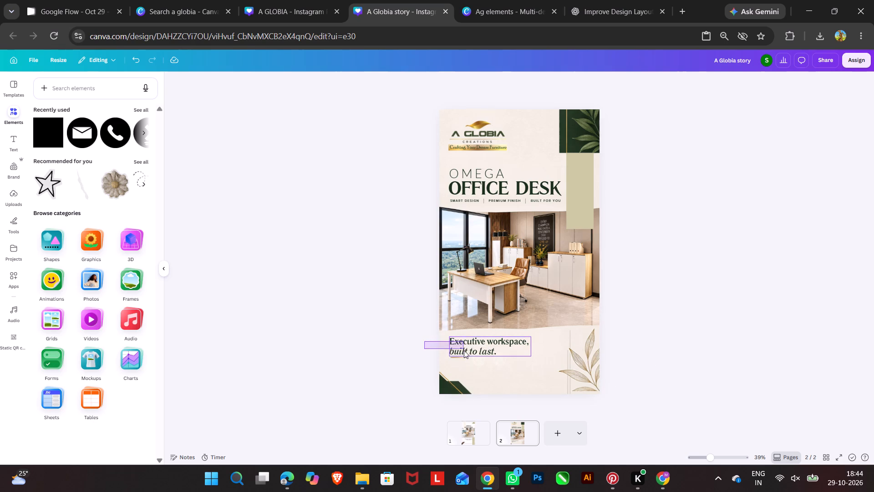
drag(464, 350, 468, 359)
drag(517, 350, 517, 357)
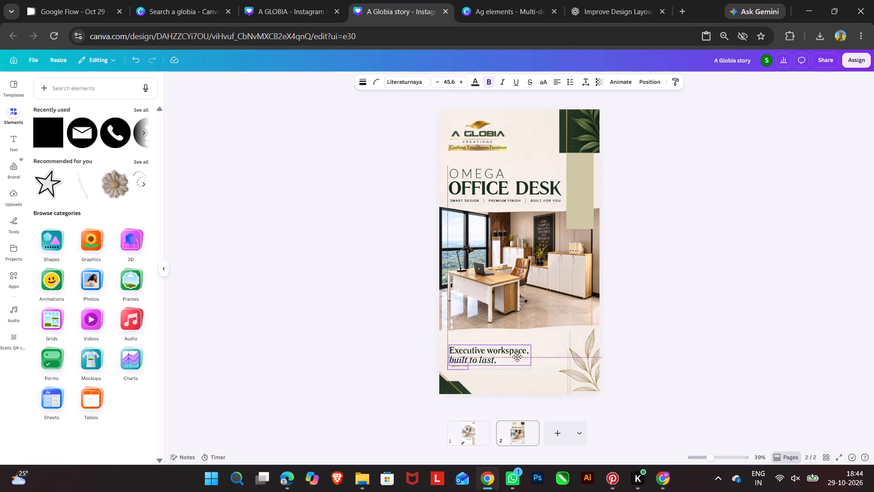
drag(517, 357, 517, 355)
drag(531, 366, 541, 372)
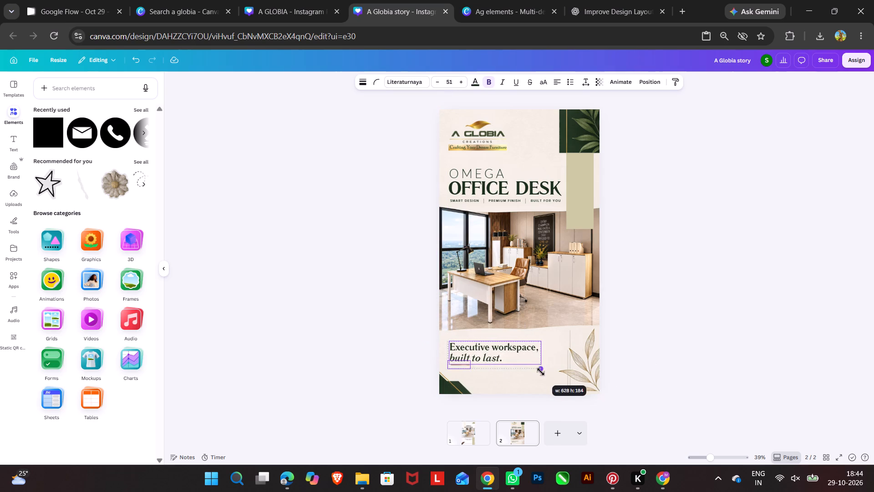
drag(541, 372, 544, 374)
double_click(694, 336)
Shrink the grouped "OMEGA OFFICE DESK" title slightly, keeping its upper-left corner in place.
scroll(694, 336, up, 1)
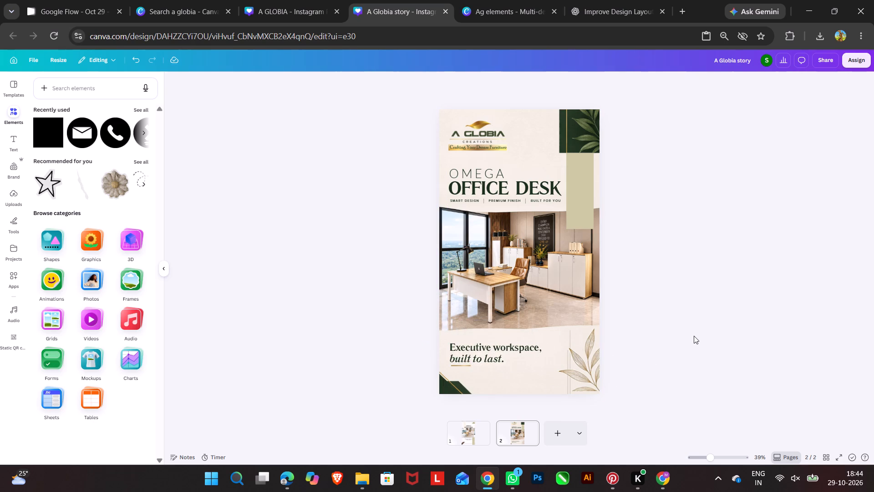
scroll(685, 308, up, 1)
click(457, 176)
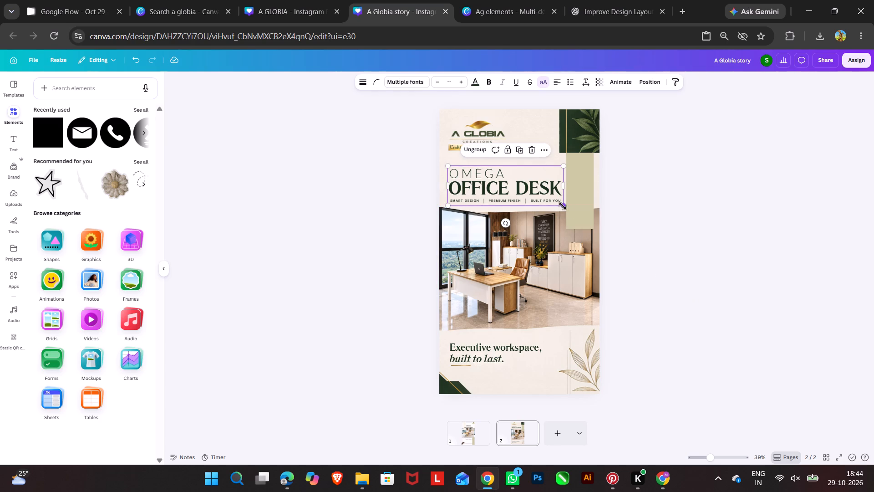
drag(563, 206, 554, 204)
double_click(689, 227)
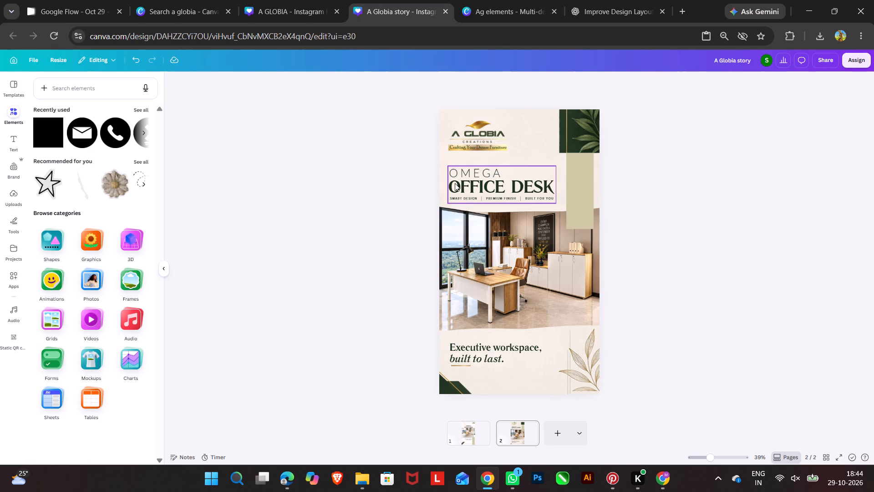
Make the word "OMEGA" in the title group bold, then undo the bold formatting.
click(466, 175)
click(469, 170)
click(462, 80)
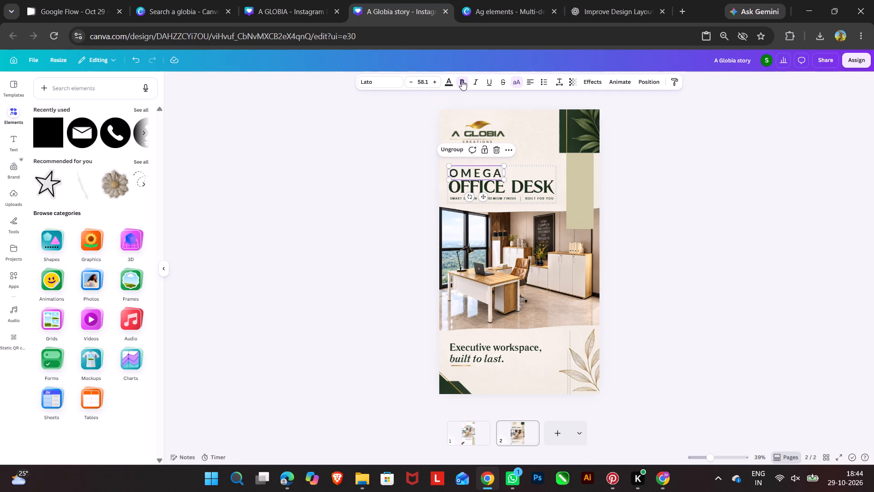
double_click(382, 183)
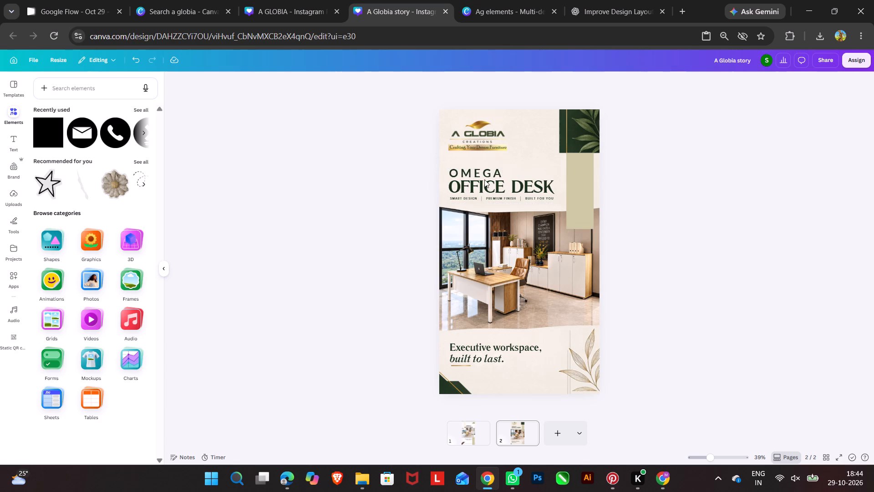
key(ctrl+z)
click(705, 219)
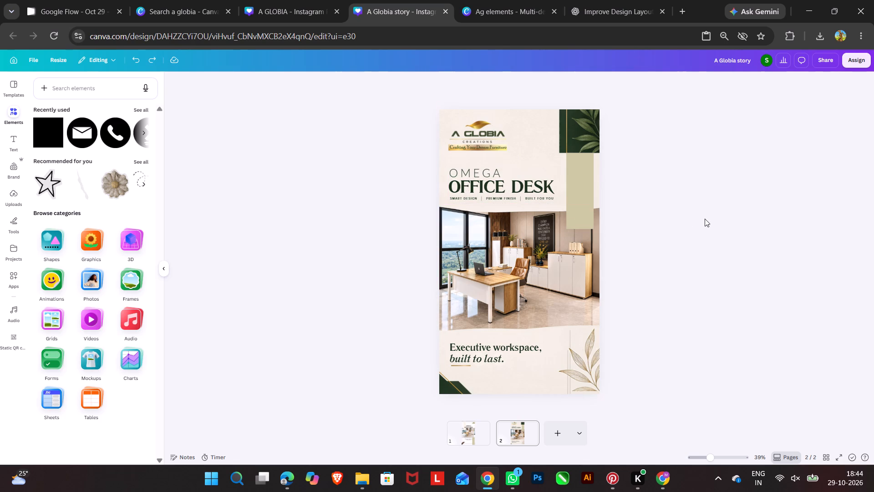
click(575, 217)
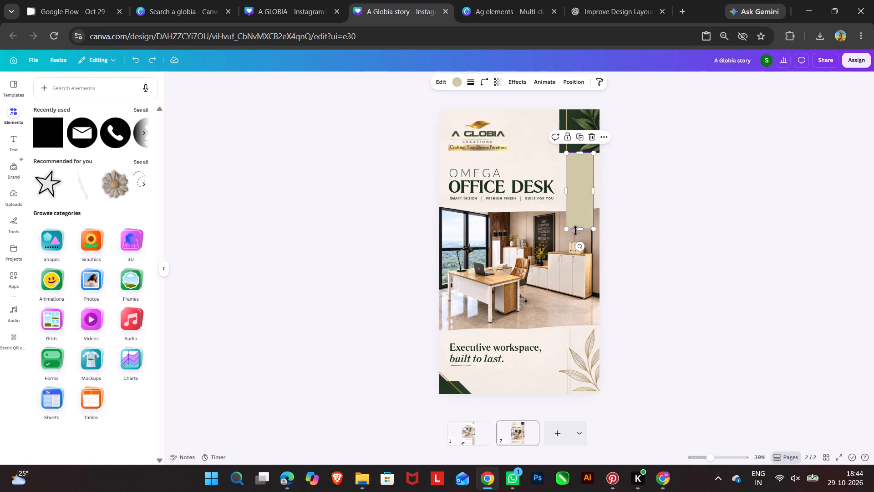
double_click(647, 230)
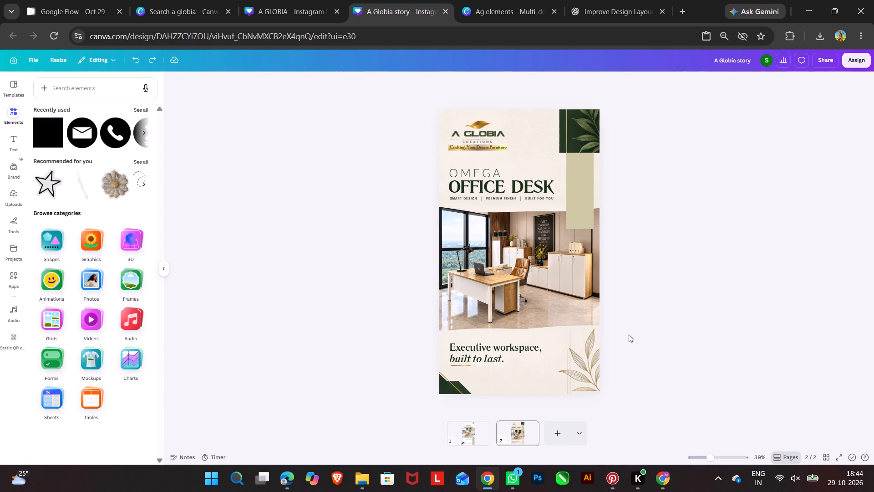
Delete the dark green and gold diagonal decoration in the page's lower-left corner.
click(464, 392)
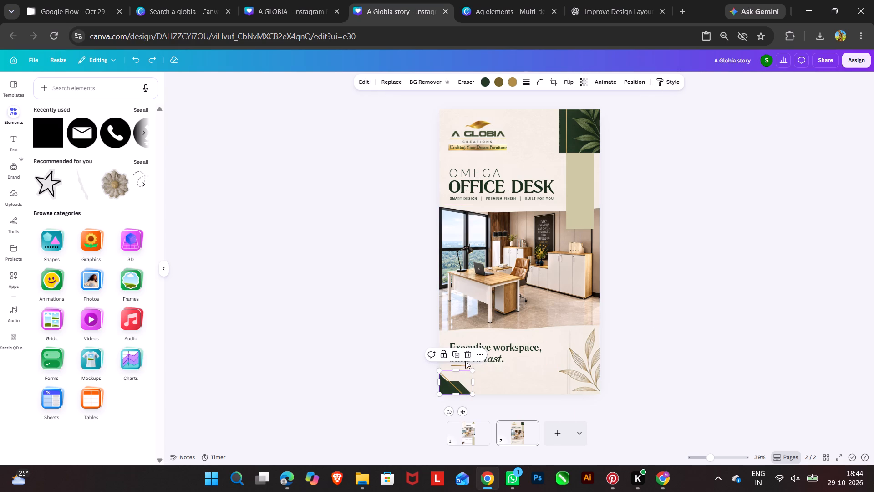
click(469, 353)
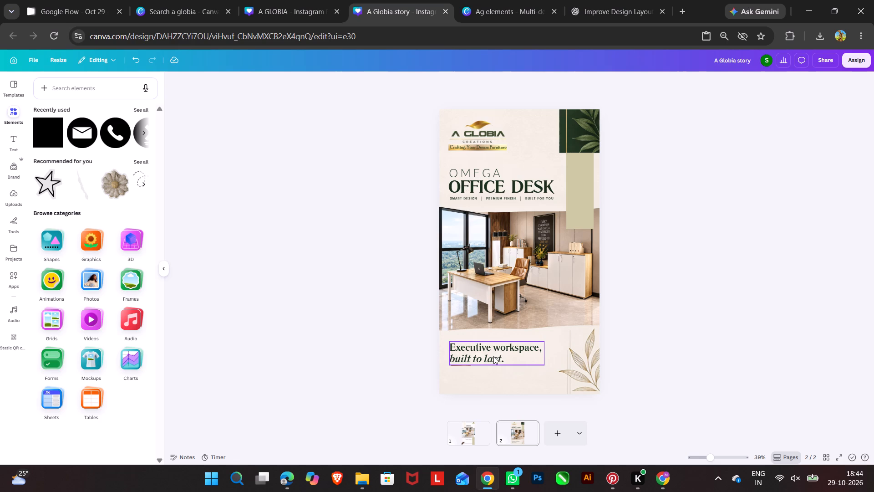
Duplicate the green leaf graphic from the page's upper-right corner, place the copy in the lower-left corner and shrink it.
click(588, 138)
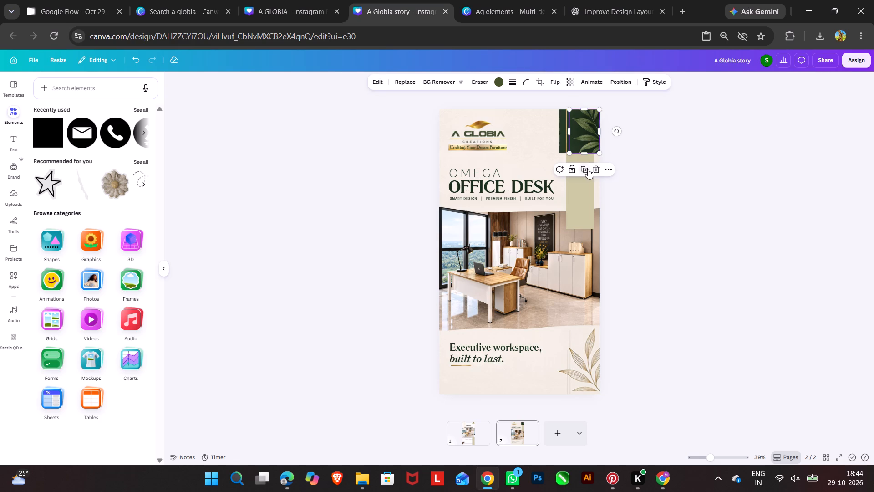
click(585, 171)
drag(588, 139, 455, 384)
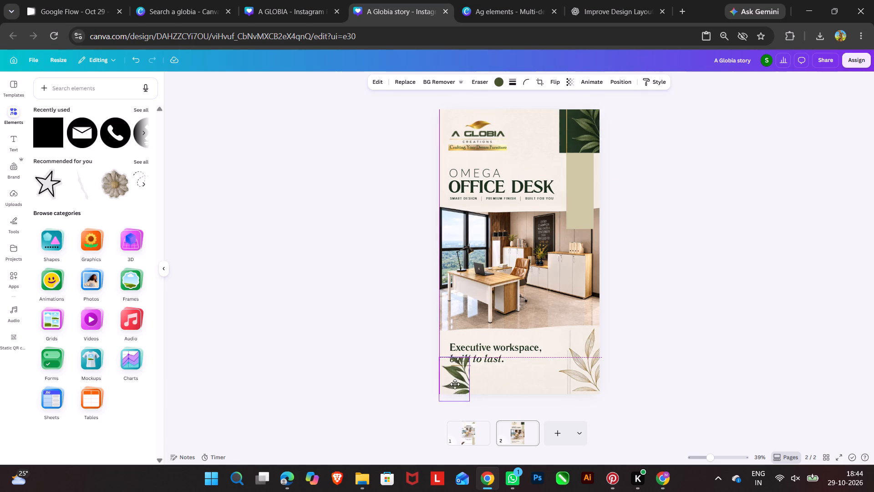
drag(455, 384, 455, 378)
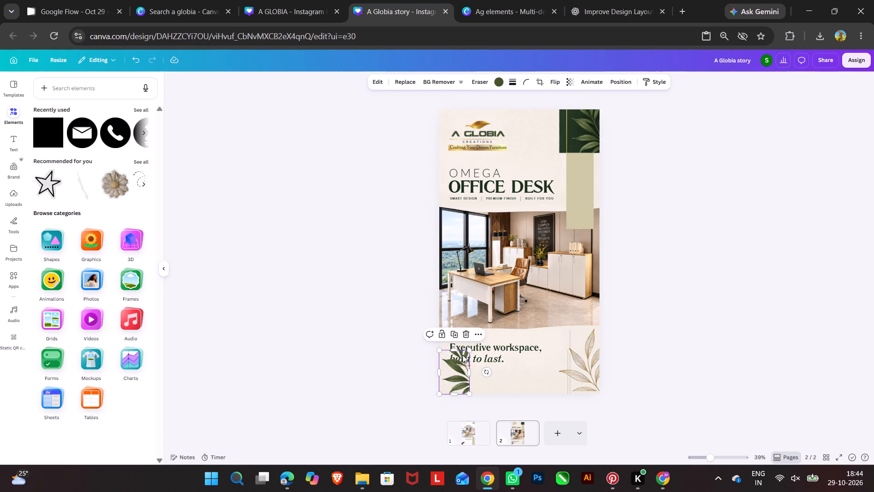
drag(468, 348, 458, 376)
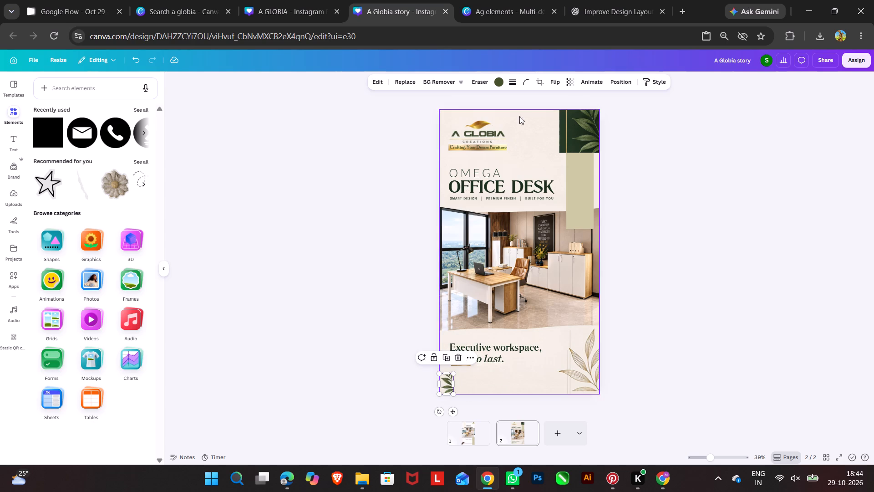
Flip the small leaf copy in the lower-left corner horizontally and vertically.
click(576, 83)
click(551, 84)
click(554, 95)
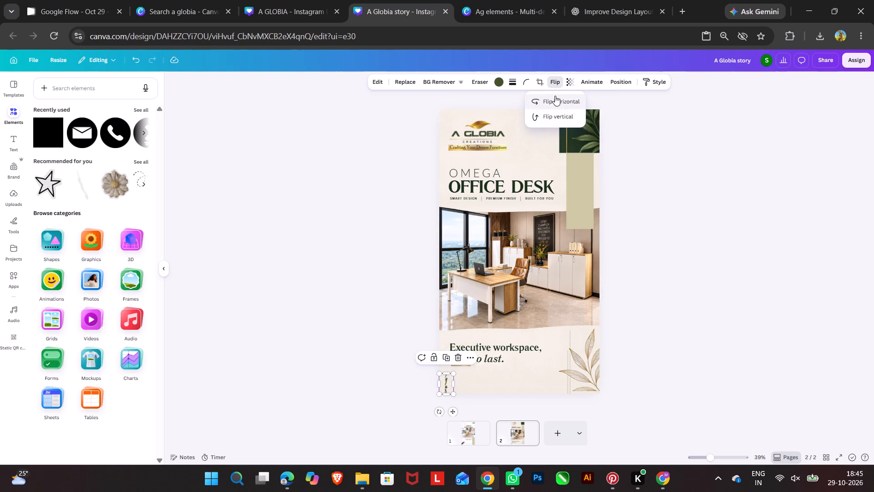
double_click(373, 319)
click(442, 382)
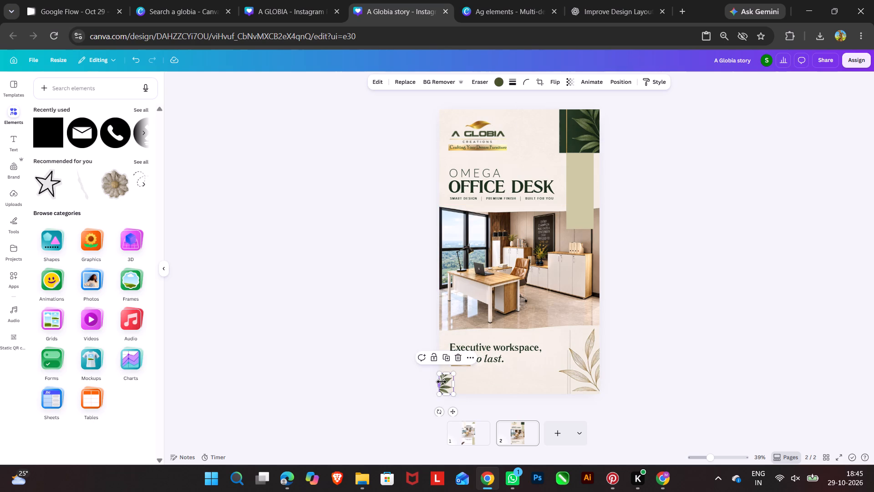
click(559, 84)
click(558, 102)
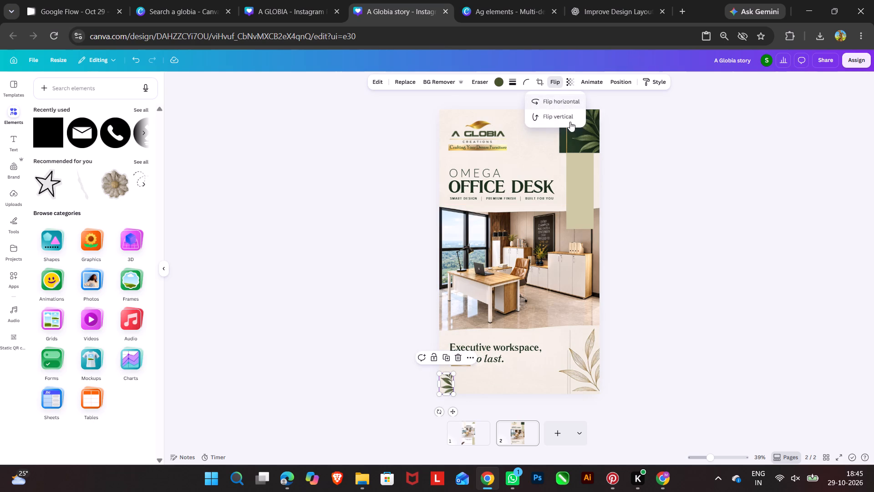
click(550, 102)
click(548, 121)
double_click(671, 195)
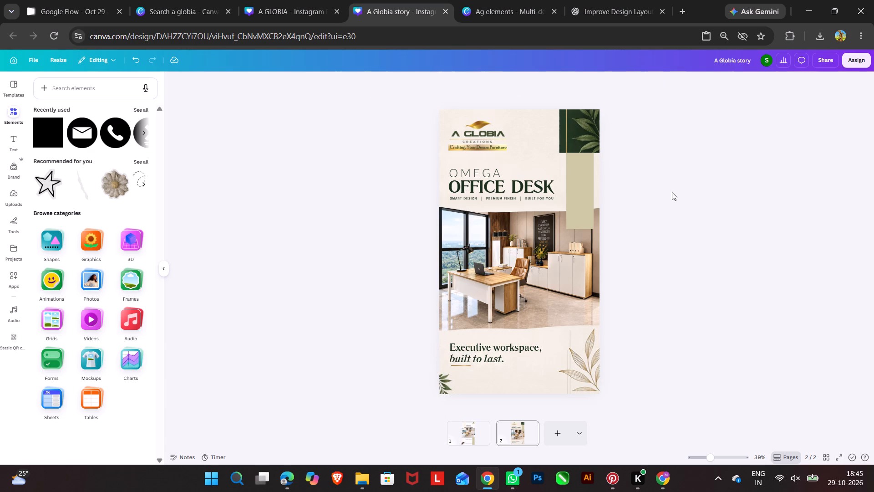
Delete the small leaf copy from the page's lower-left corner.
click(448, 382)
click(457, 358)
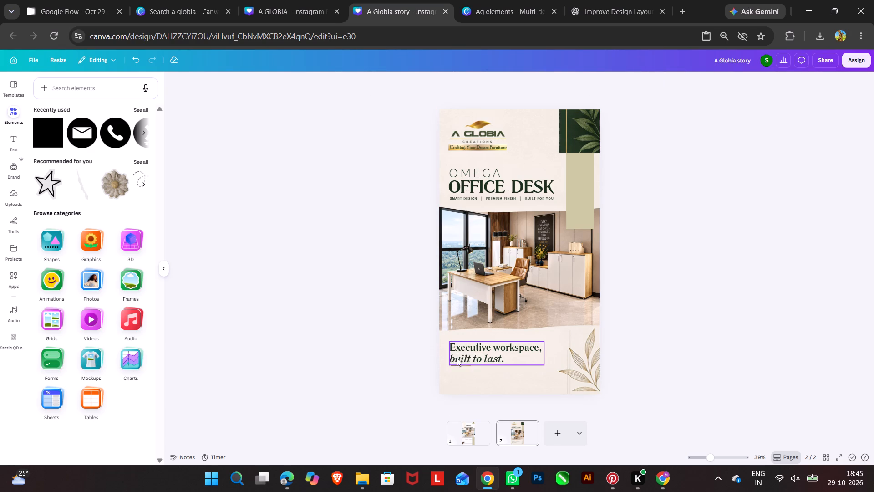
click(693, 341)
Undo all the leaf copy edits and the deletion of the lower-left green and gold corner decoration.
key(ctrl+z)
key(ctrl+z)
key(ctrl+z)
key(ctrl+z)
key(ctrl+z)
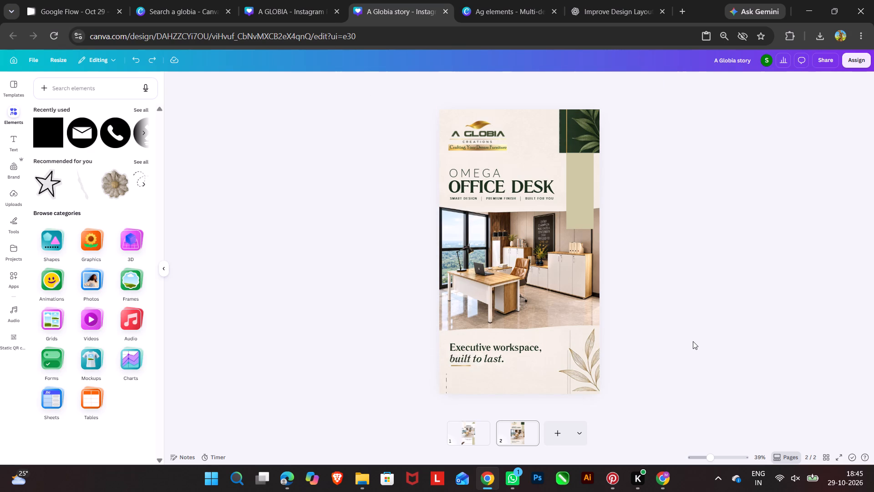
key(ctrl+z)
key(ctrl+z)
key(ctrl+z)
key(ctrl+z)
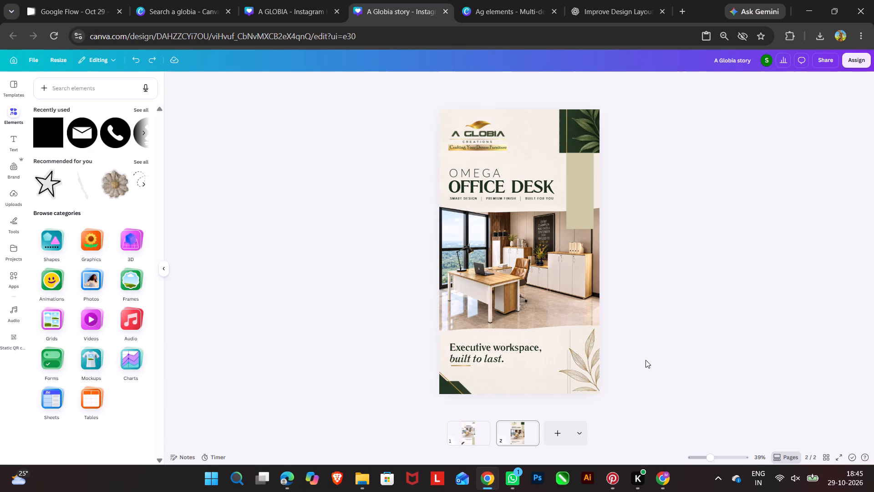
Enlarge the green and gold corner decoration to about 311 by 221, keeping it anchored in the page's lower-left corner.
click(462, 389)
drag(473, 372, 491, 367)
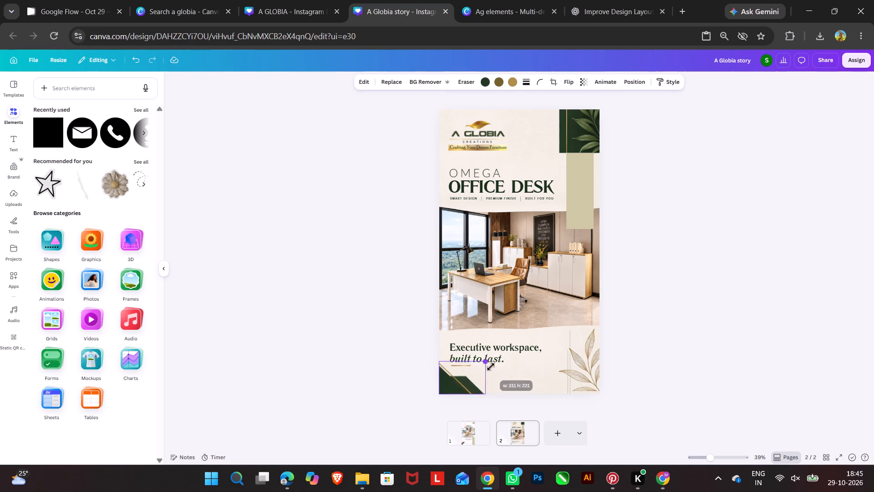
Resize and reposition the green and gold decoration into a compact accent running off the page's lower-left corner, below the tagline.
drag(491, 367, 495, 366)
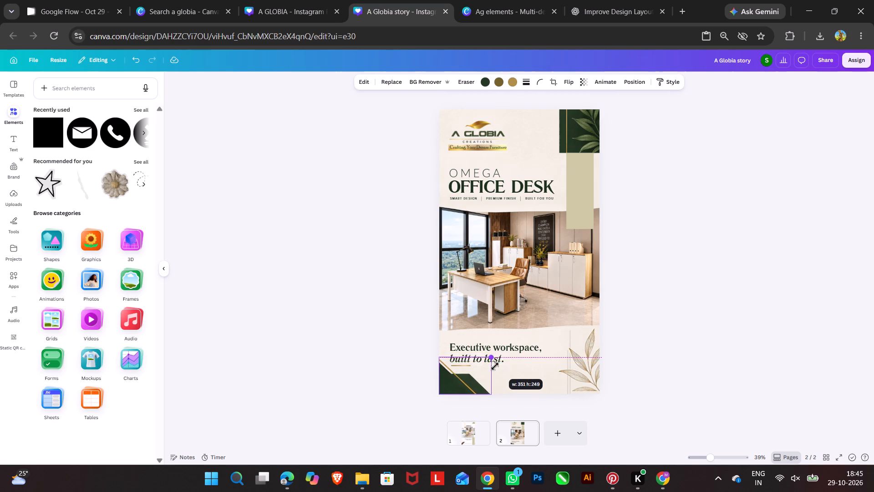
drag(495, 366, 478, 381)
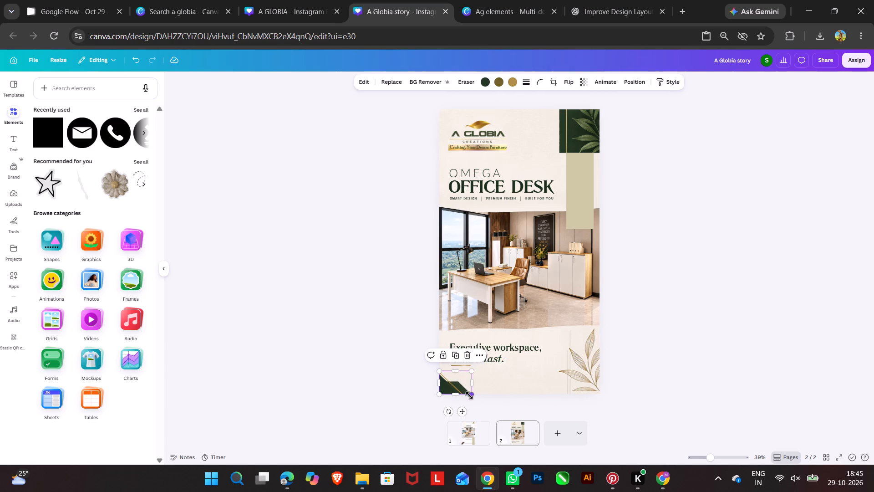
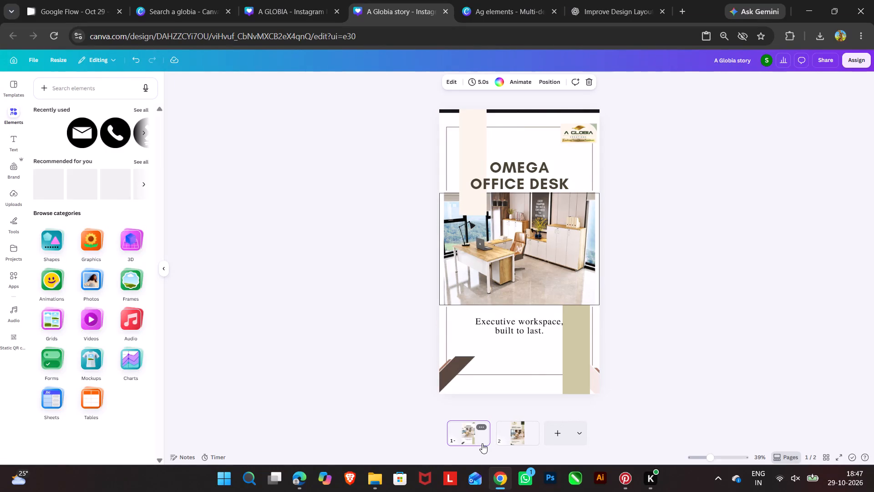
Switch back to page 2, the Omega Office Desk story with the green and gold decorations.
click(522, 431)
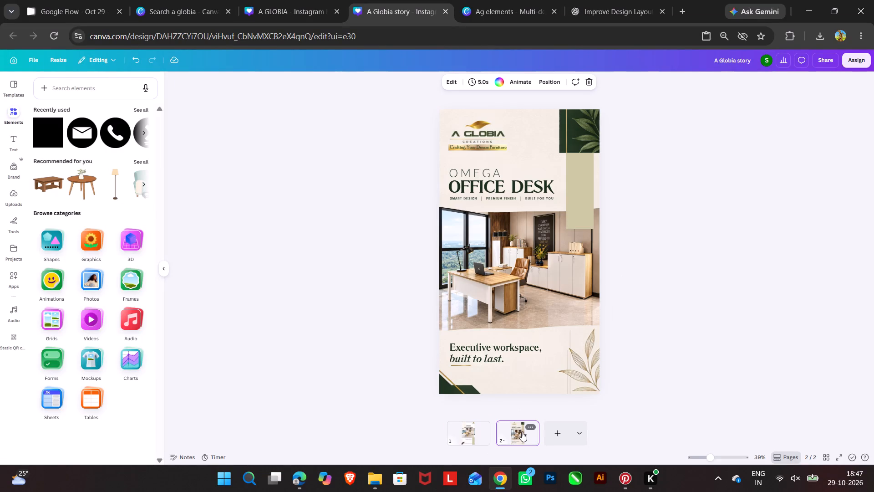